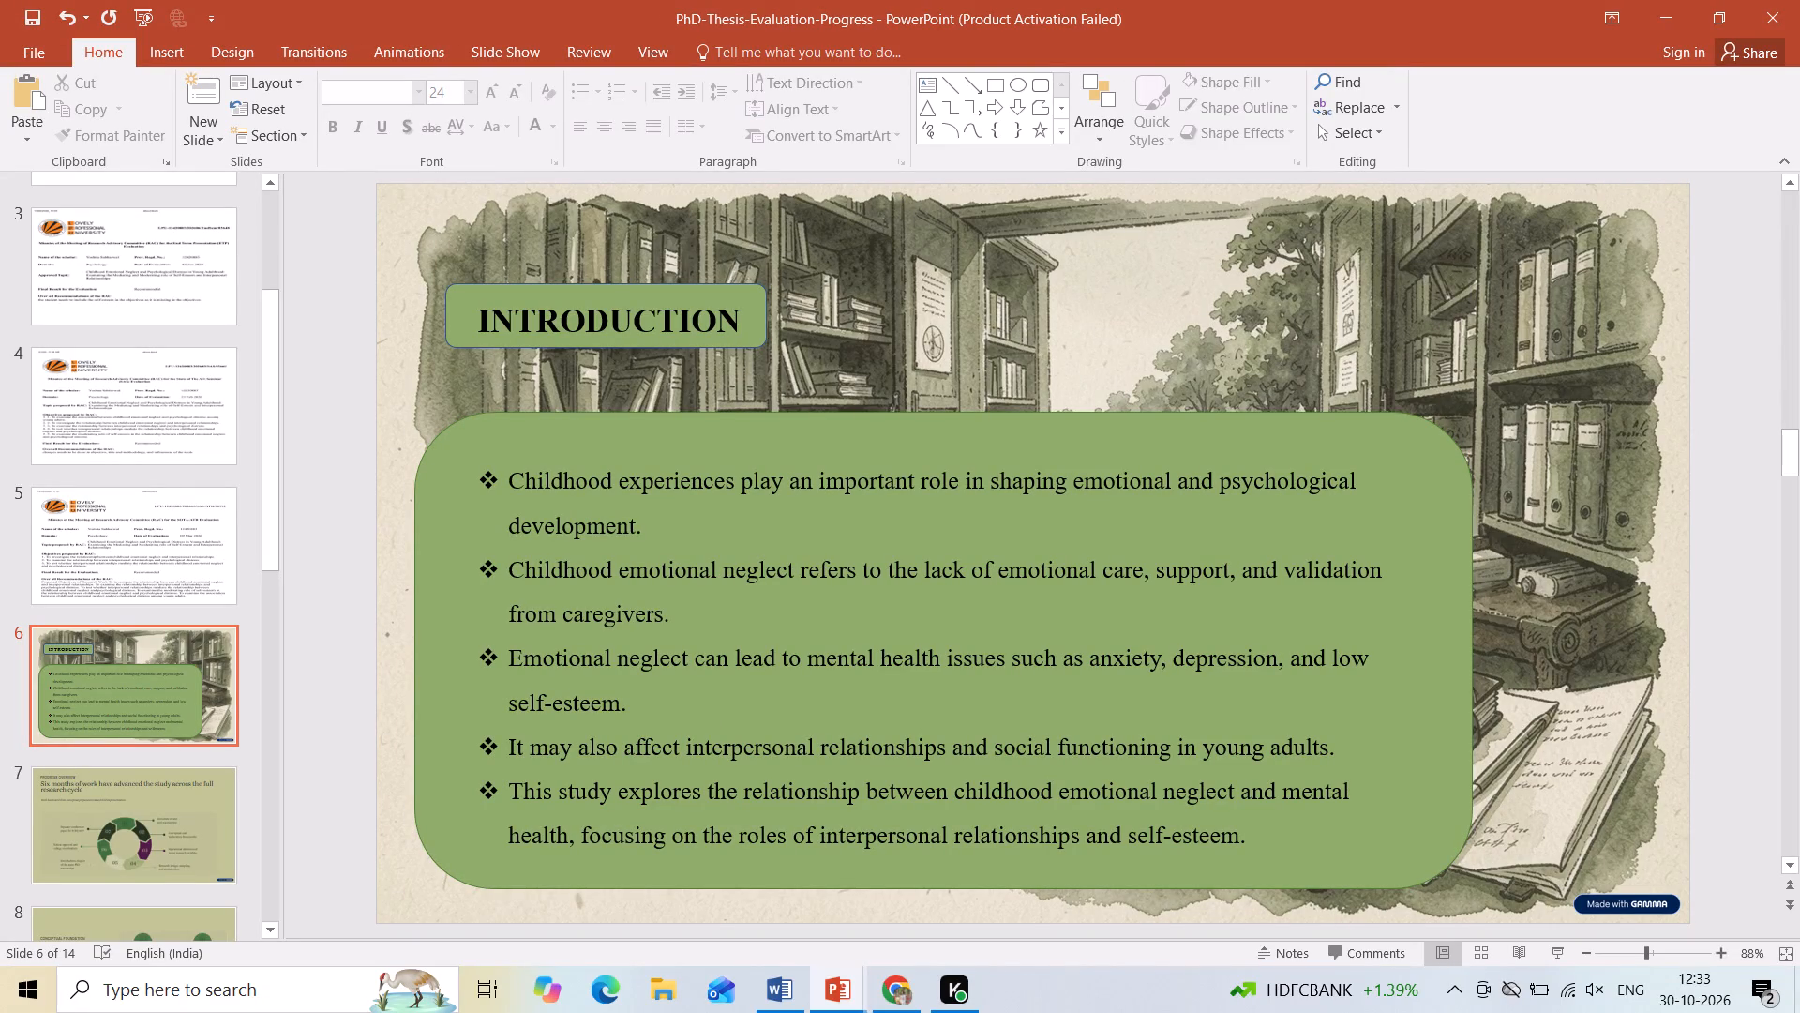
# Underline the INTRODUCTION heading on slide 6.
pyautogui.moveTo(479, 315); pyautogui.dragTo(743, 328)
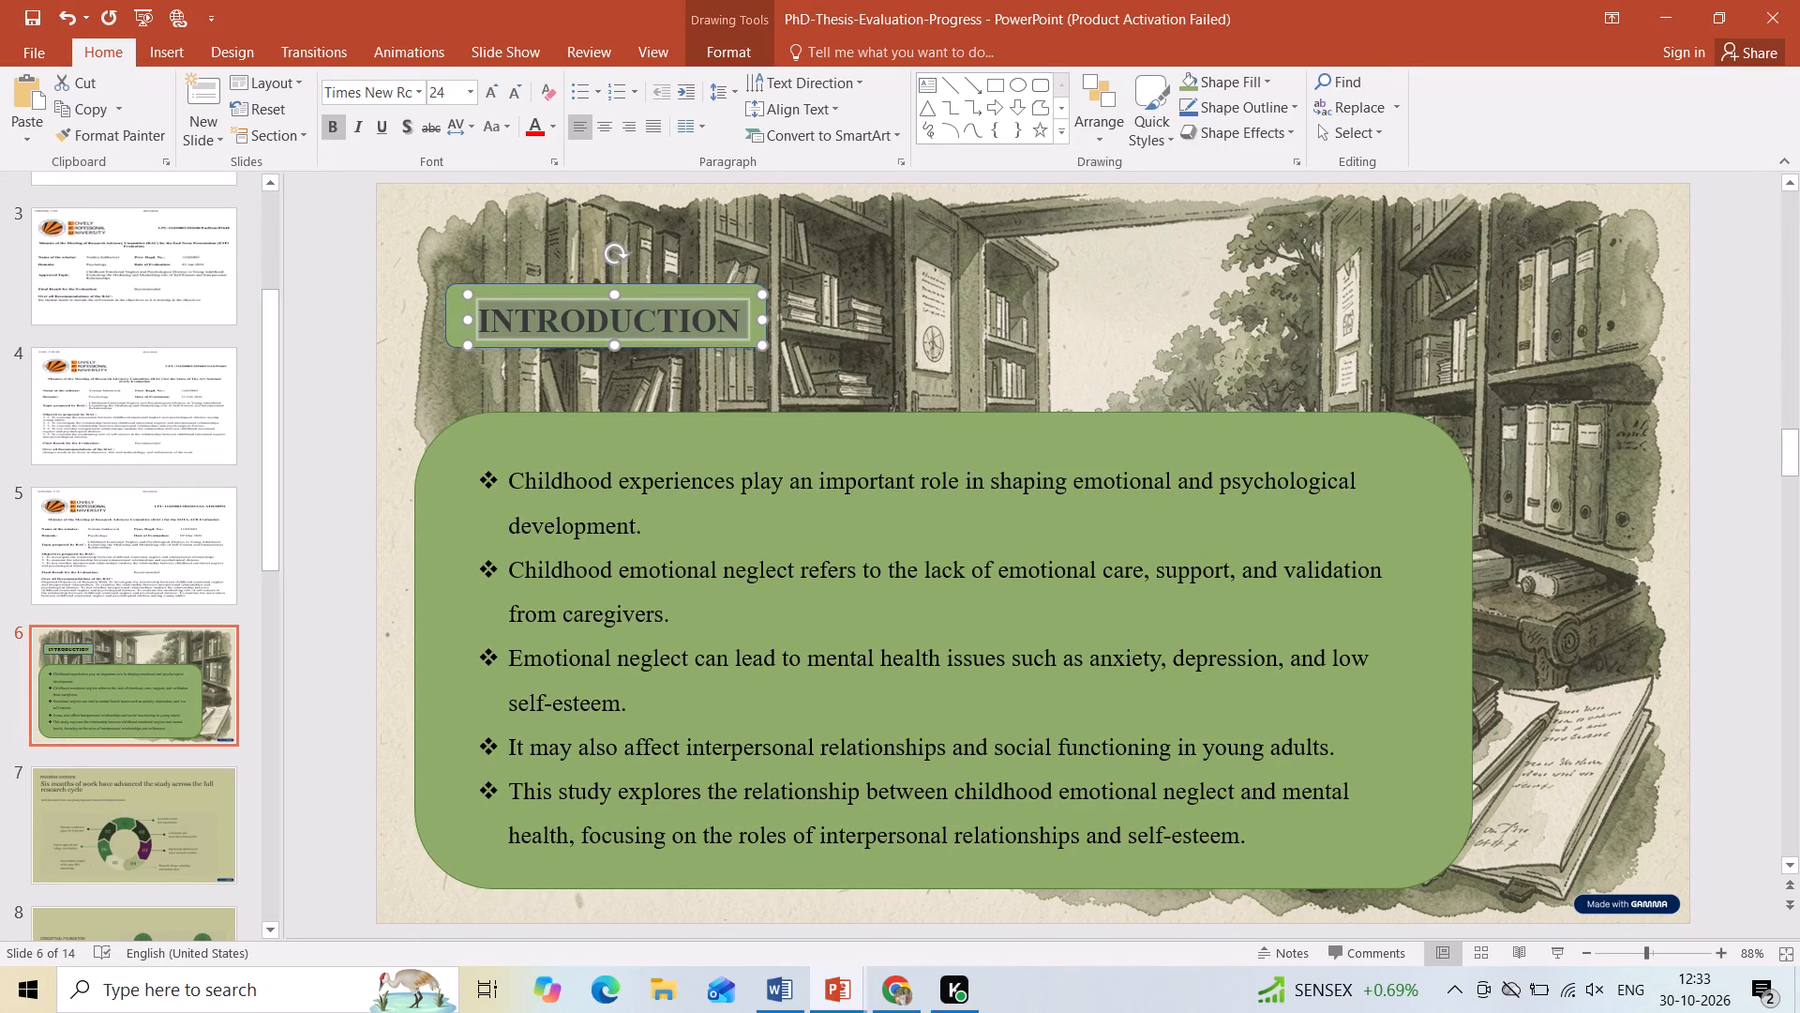
pyautogui.click(391, 132)
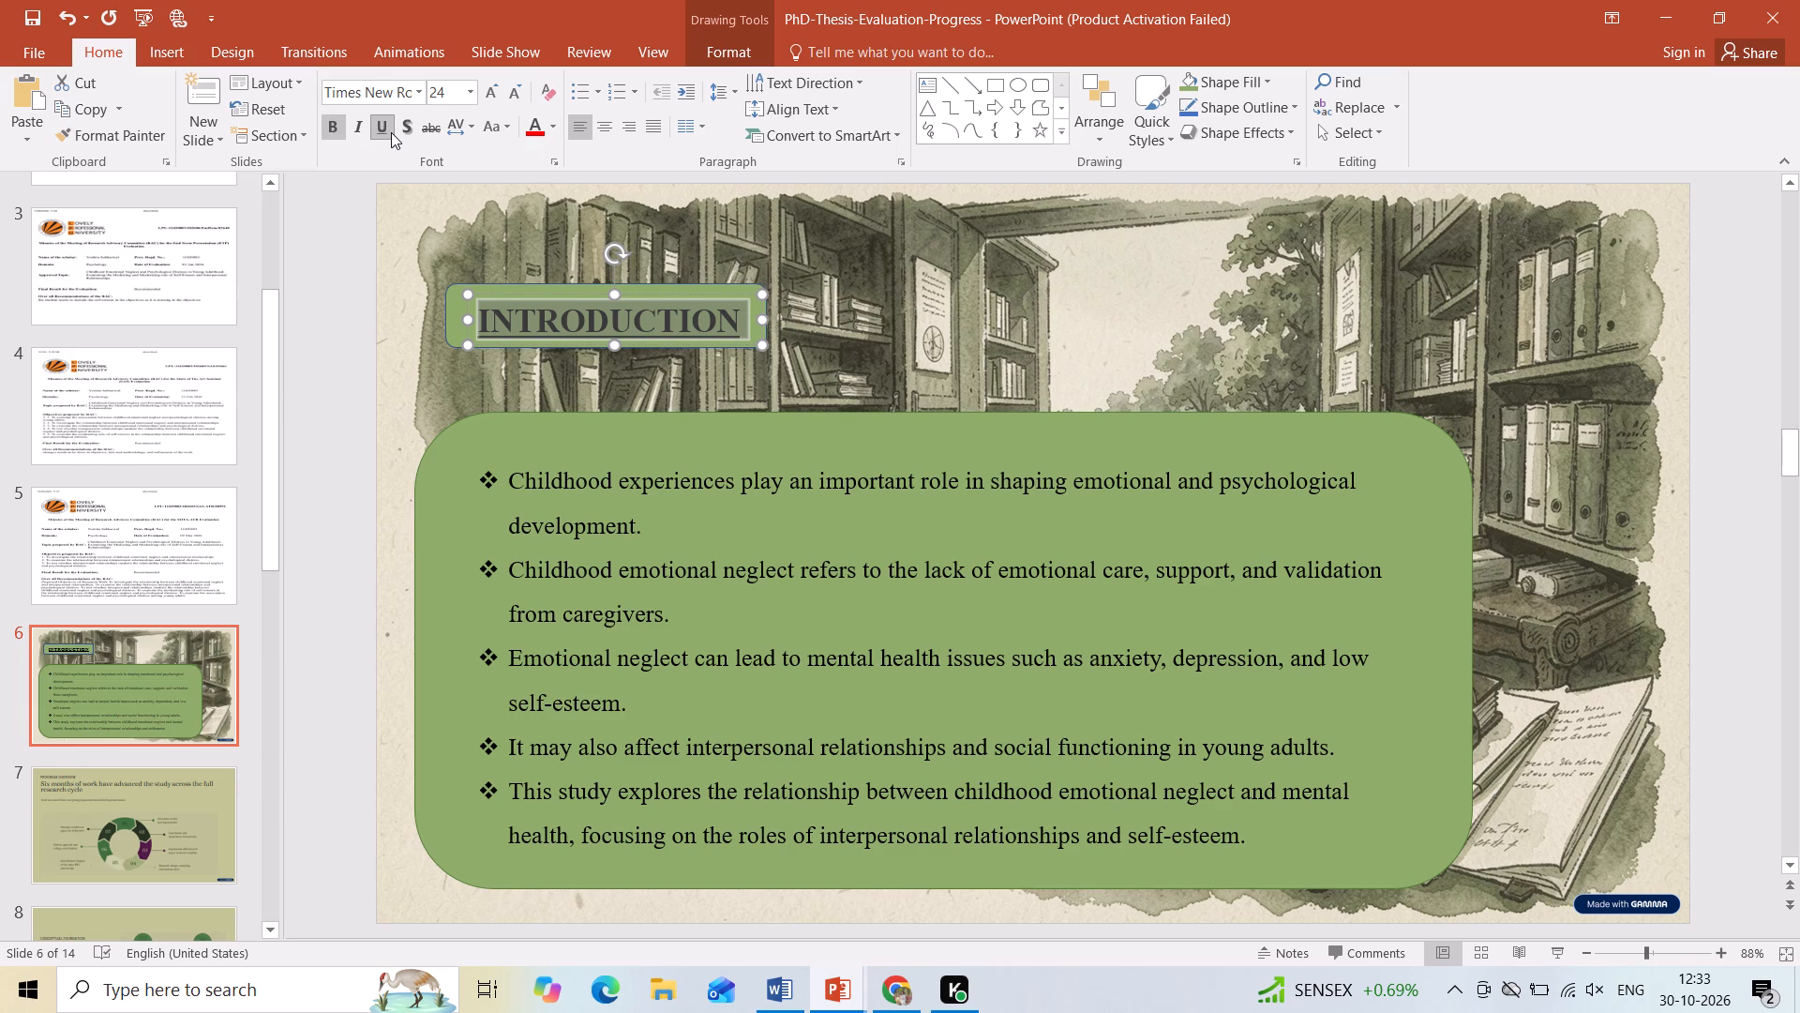
pyautogui.click(394, 363)
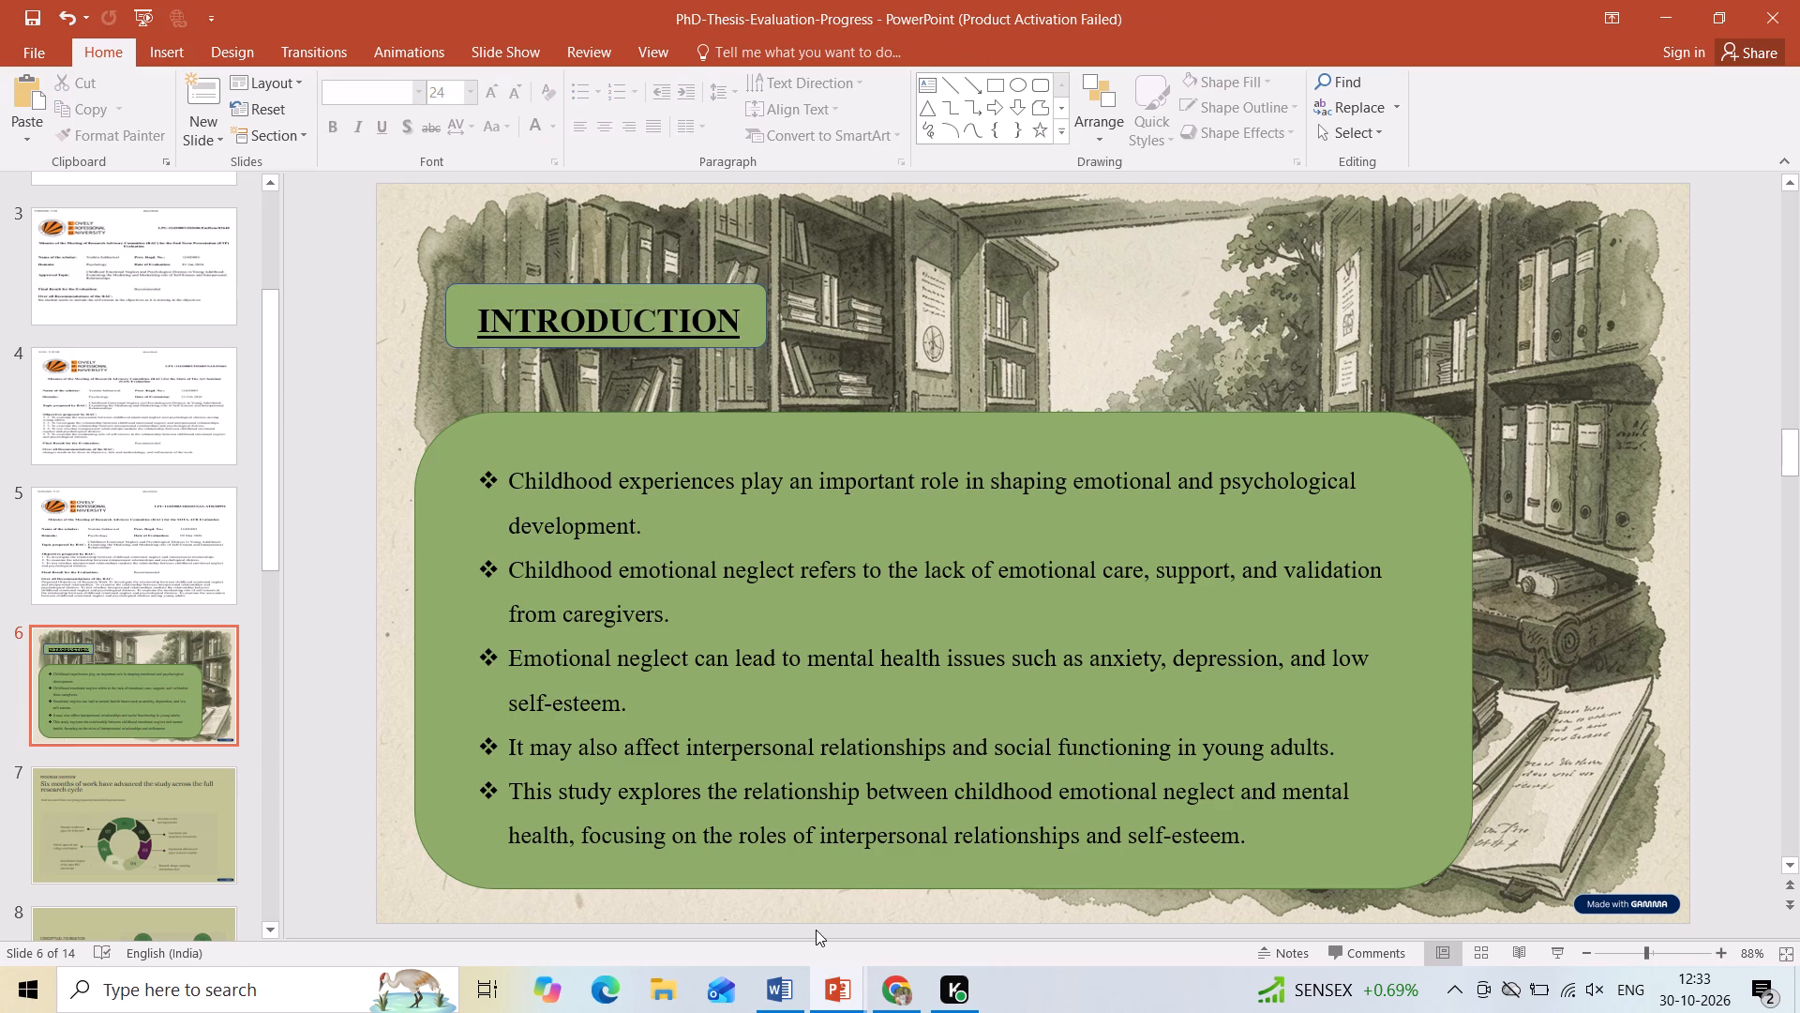
# Switch to the ETP 1 presentation and copy the illustrated list picture from the SIGNIFICANCE OF THE RESEARCH slide.
pyautogui.click(890, 944)
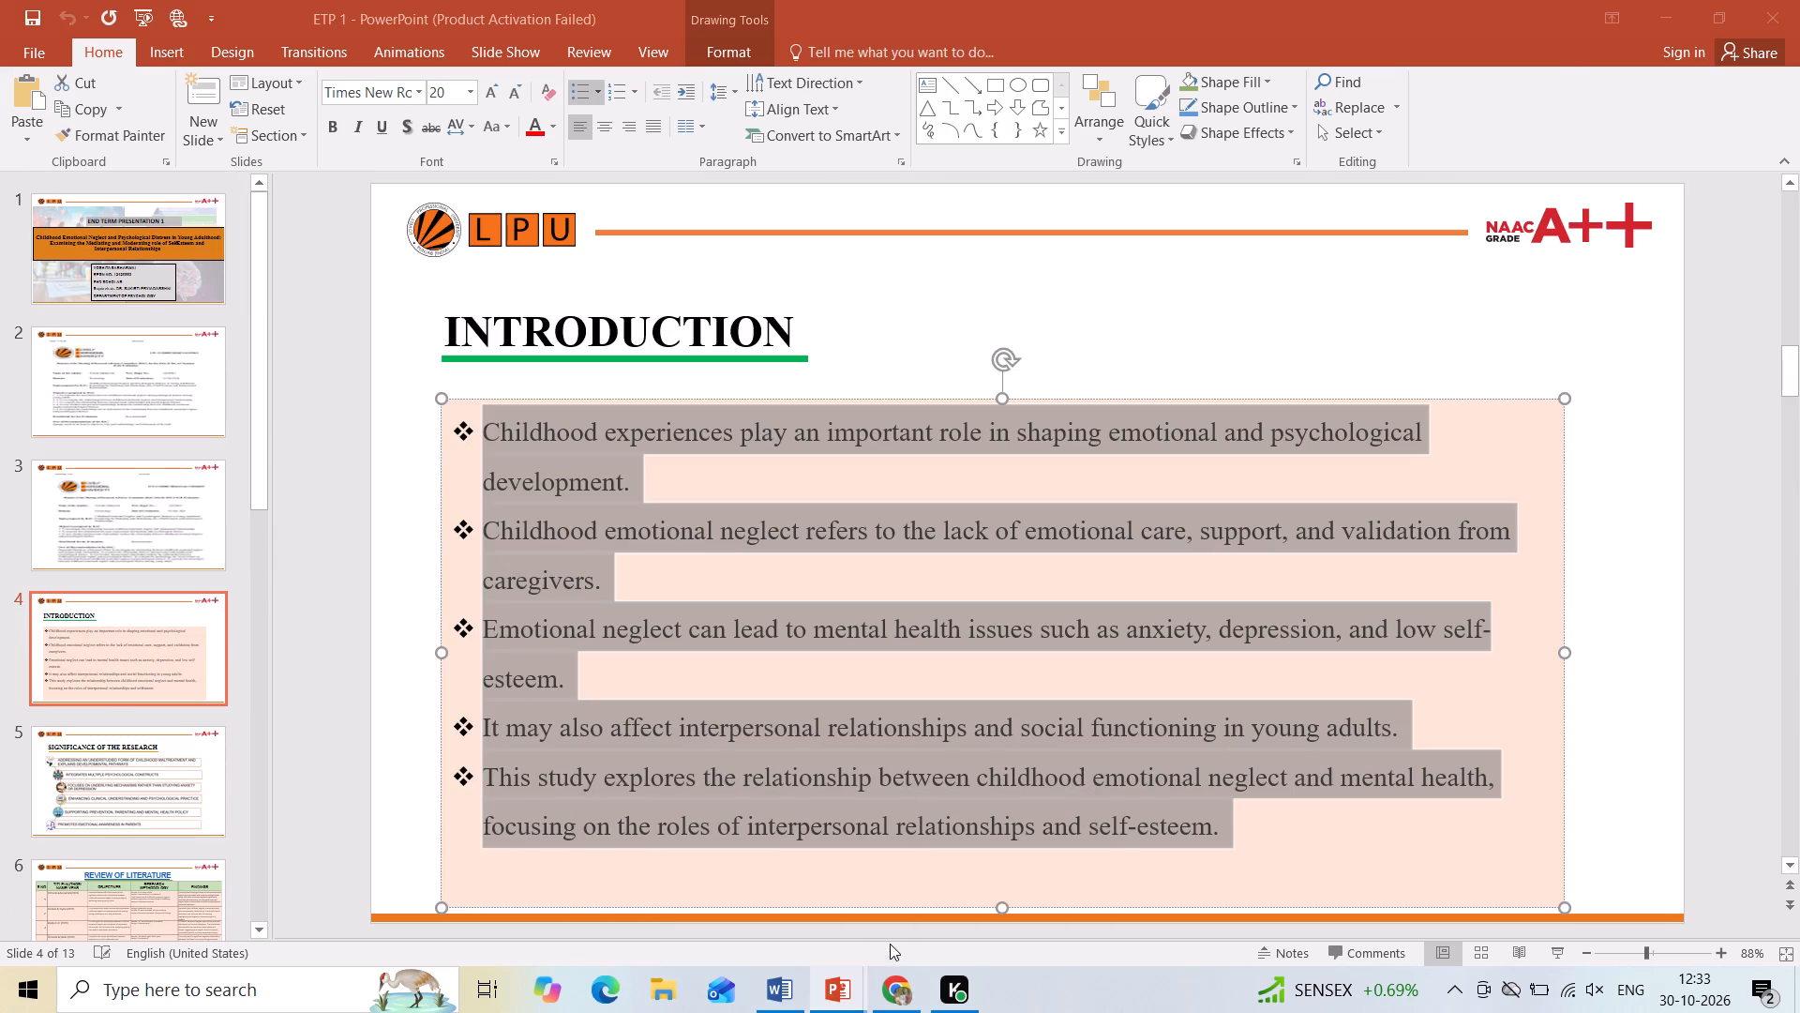
pyautogui.click(86, 766)
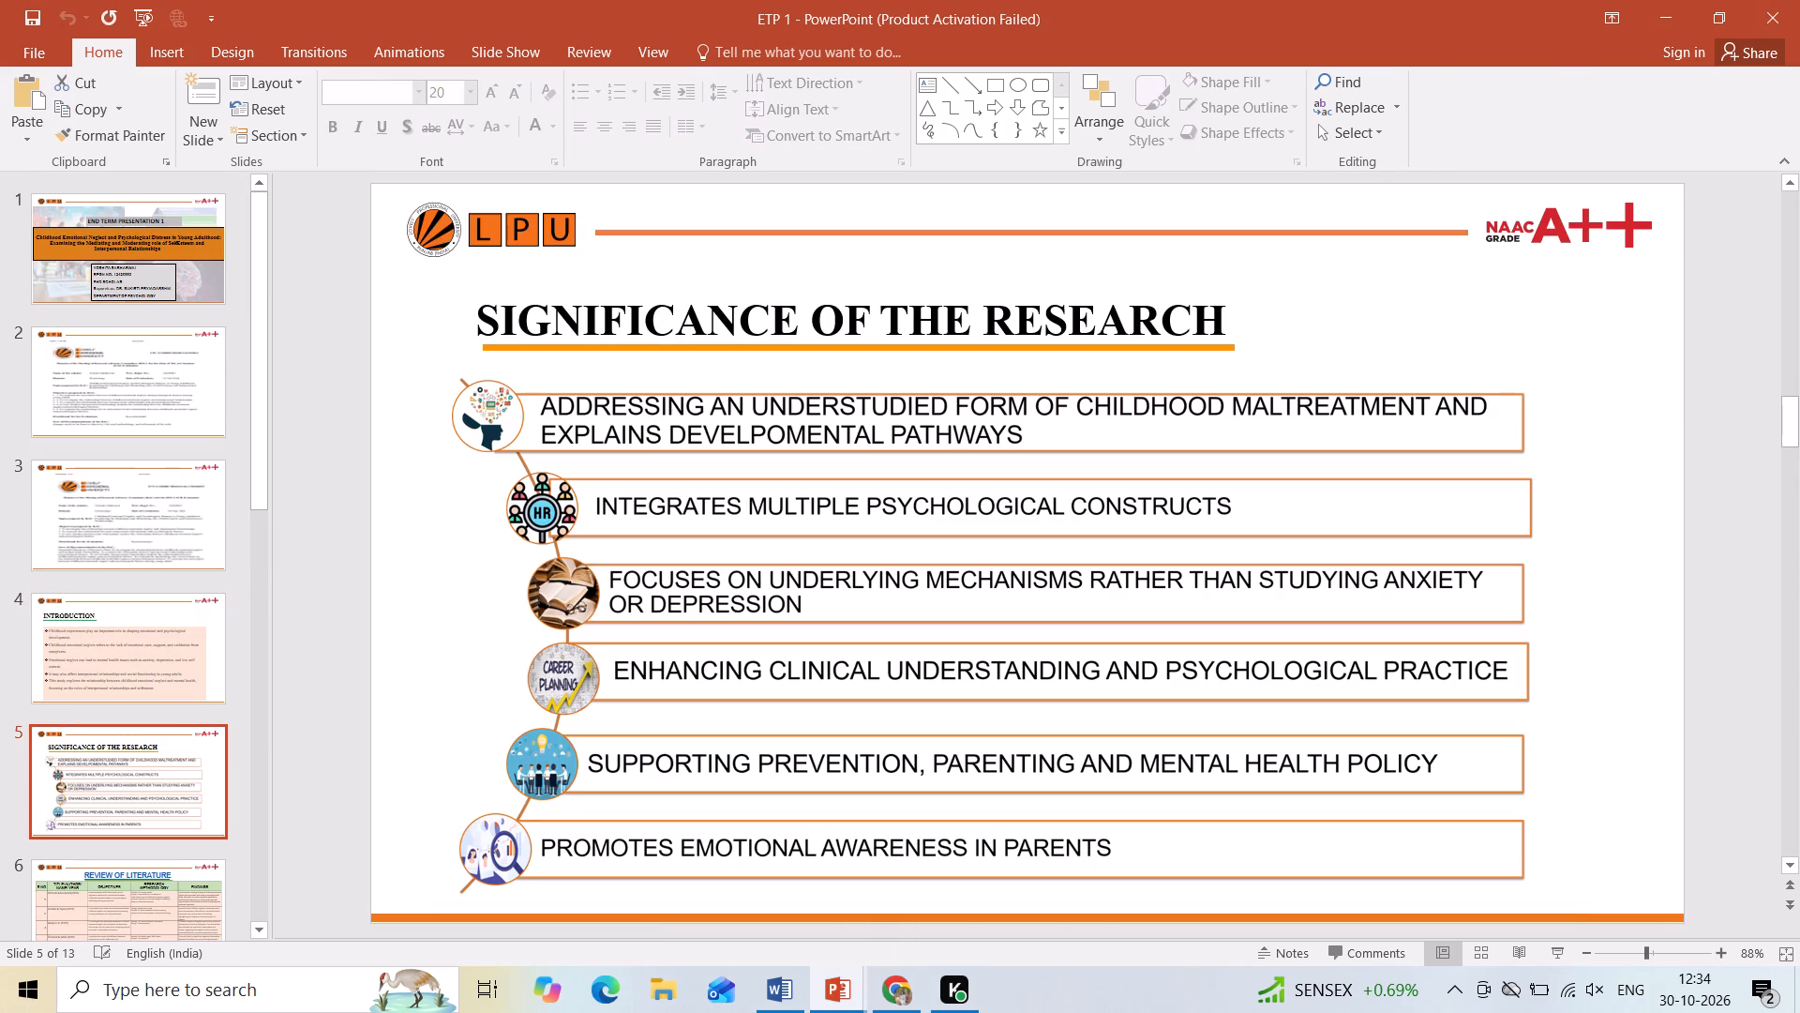
pyautogui.click(517, 375)
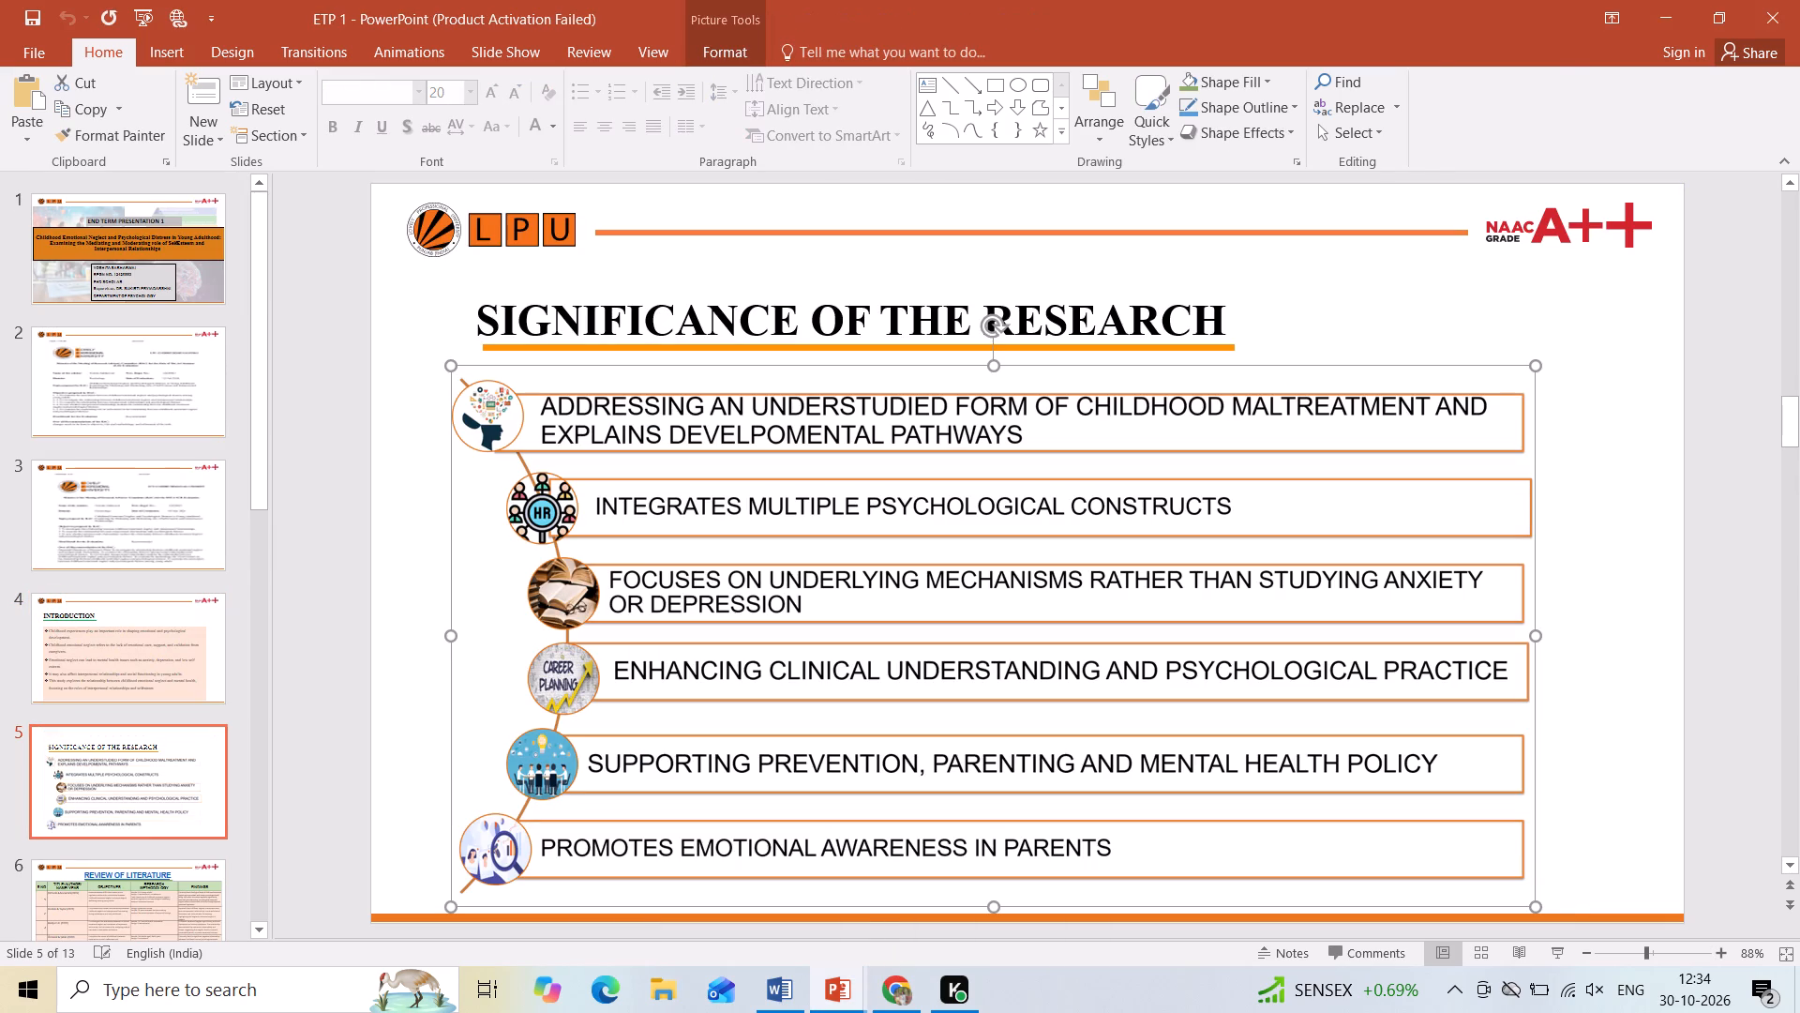
pyautogui.rightClick(517, 375)
pyautogui.rightClick(517, 375)
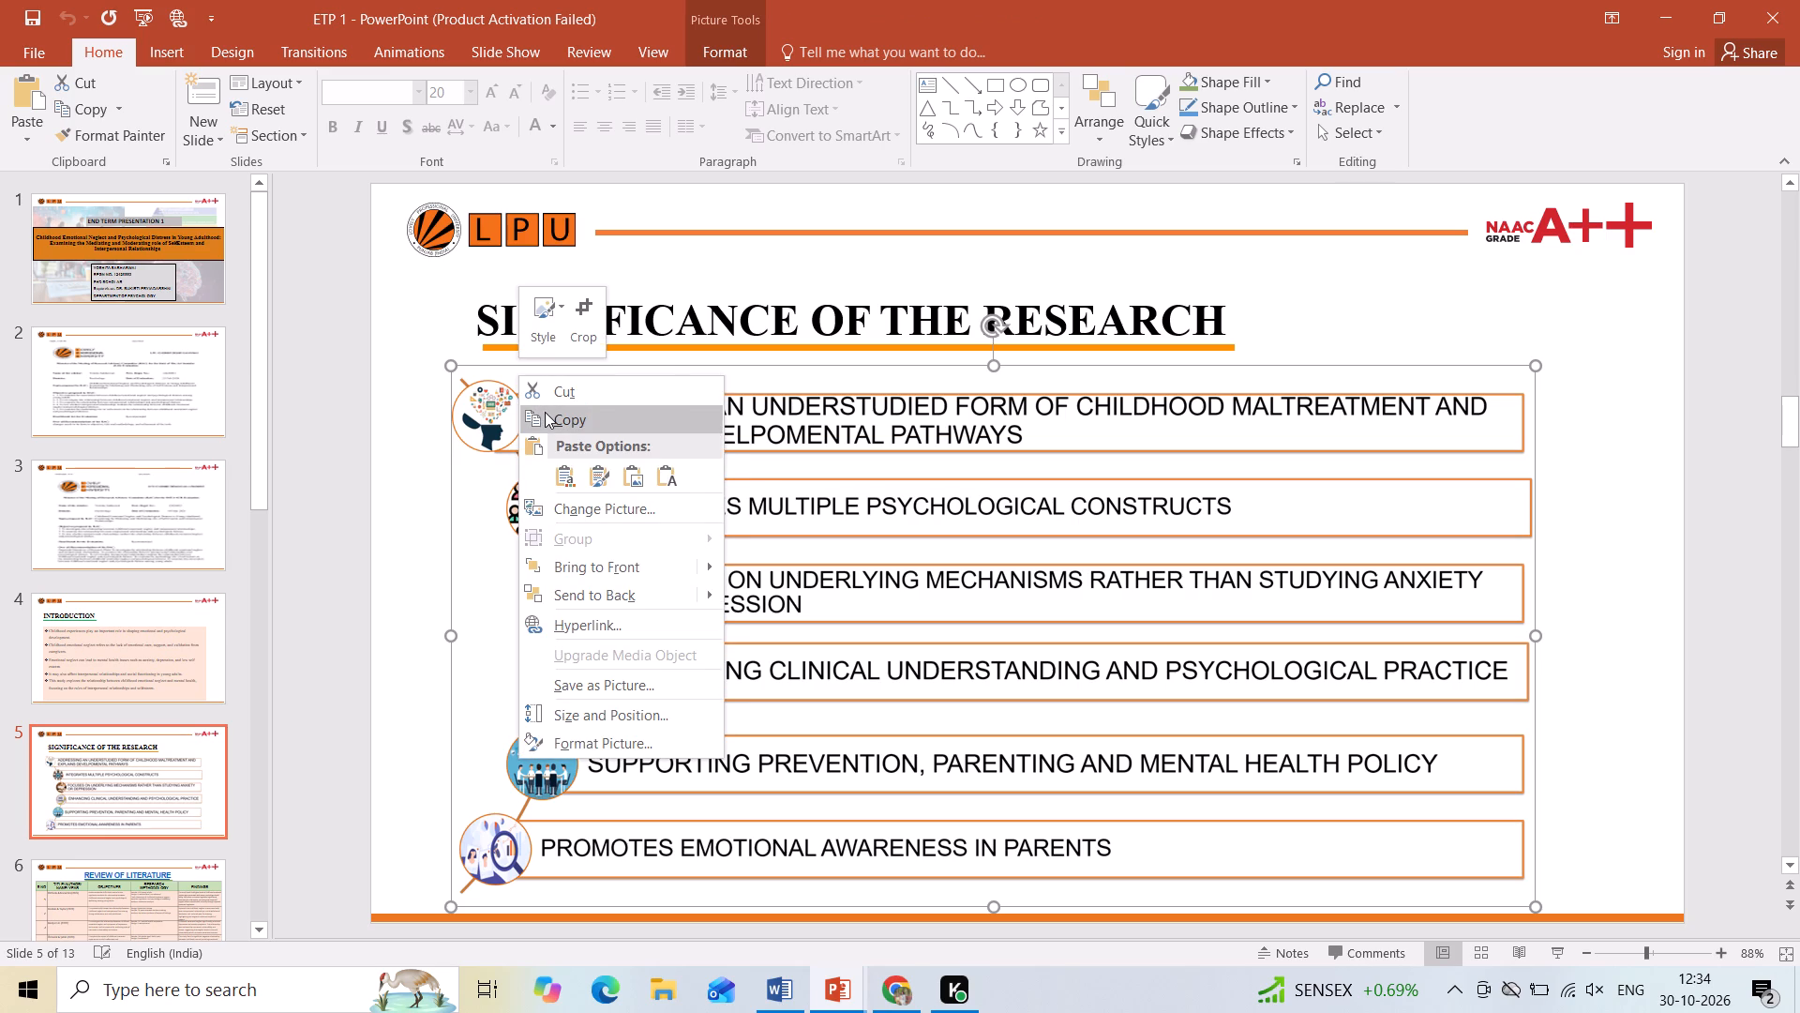
pyautogui.click(545, 412)
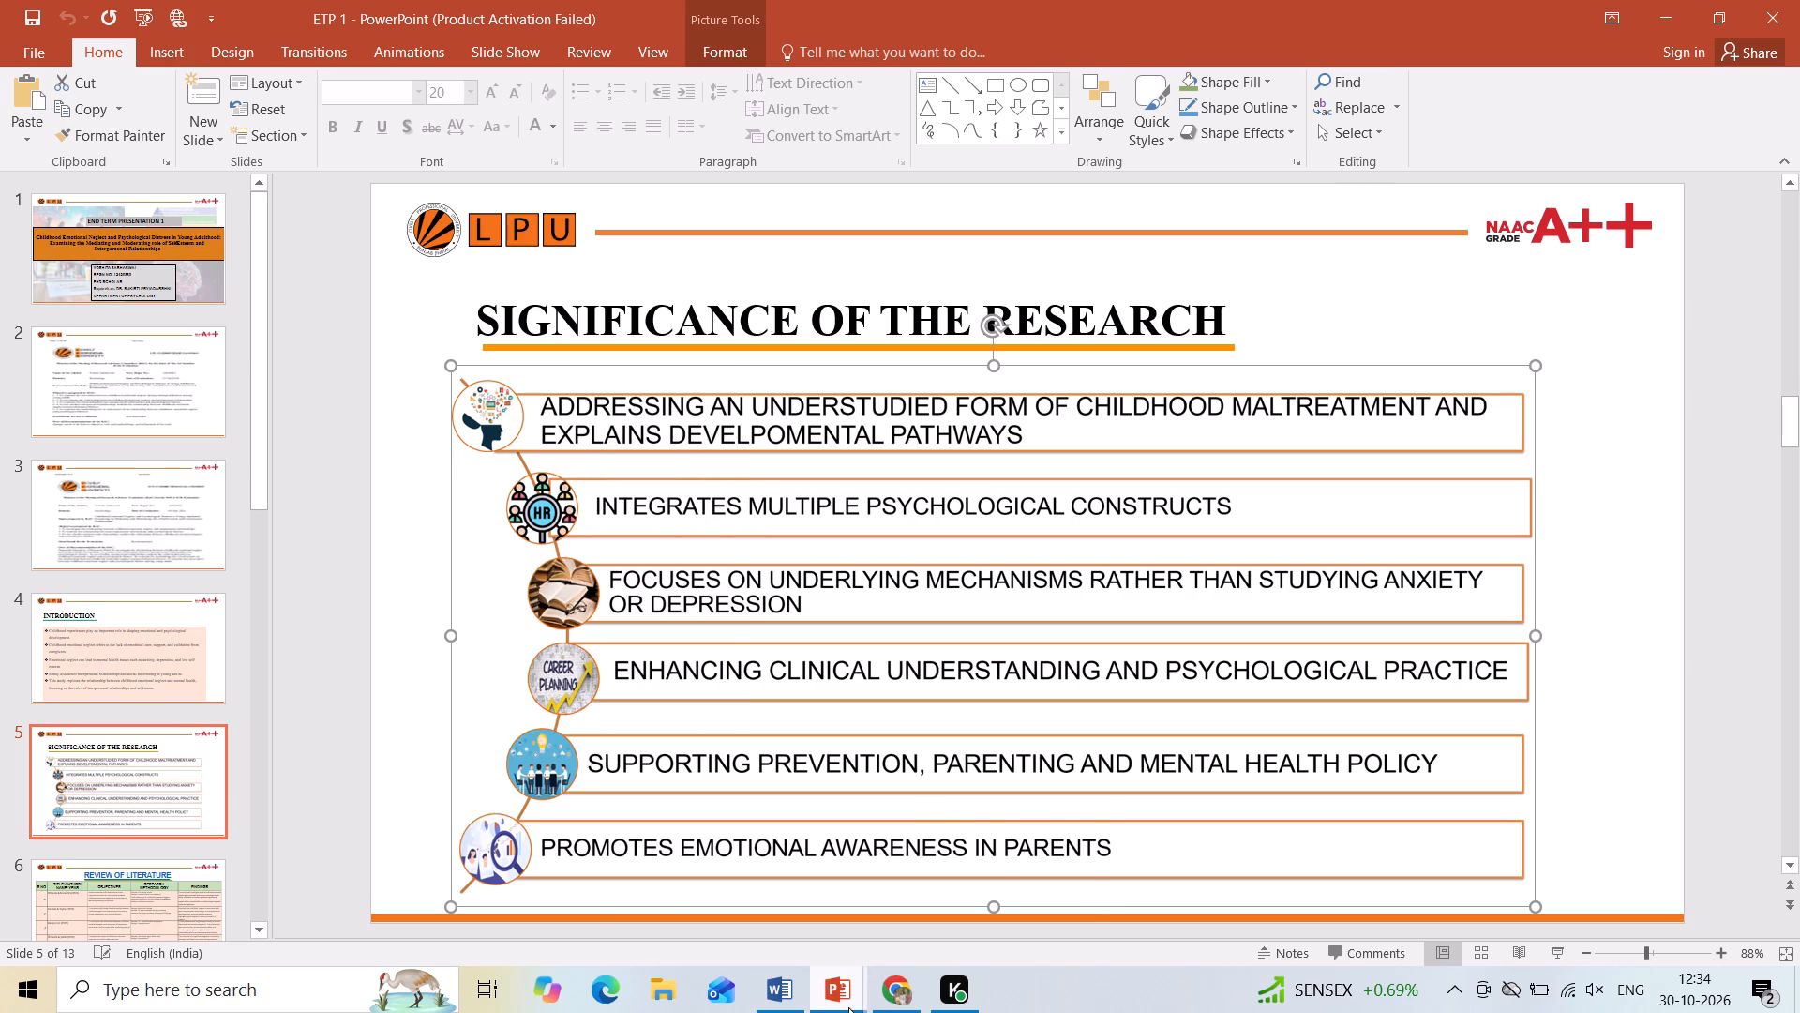
# Switch to the PhD-Thesis-Evaluation-Progress presentation and add a slide with the Slide master 2 layout after the Introduction slide.
pyautogui.click(791, 948)
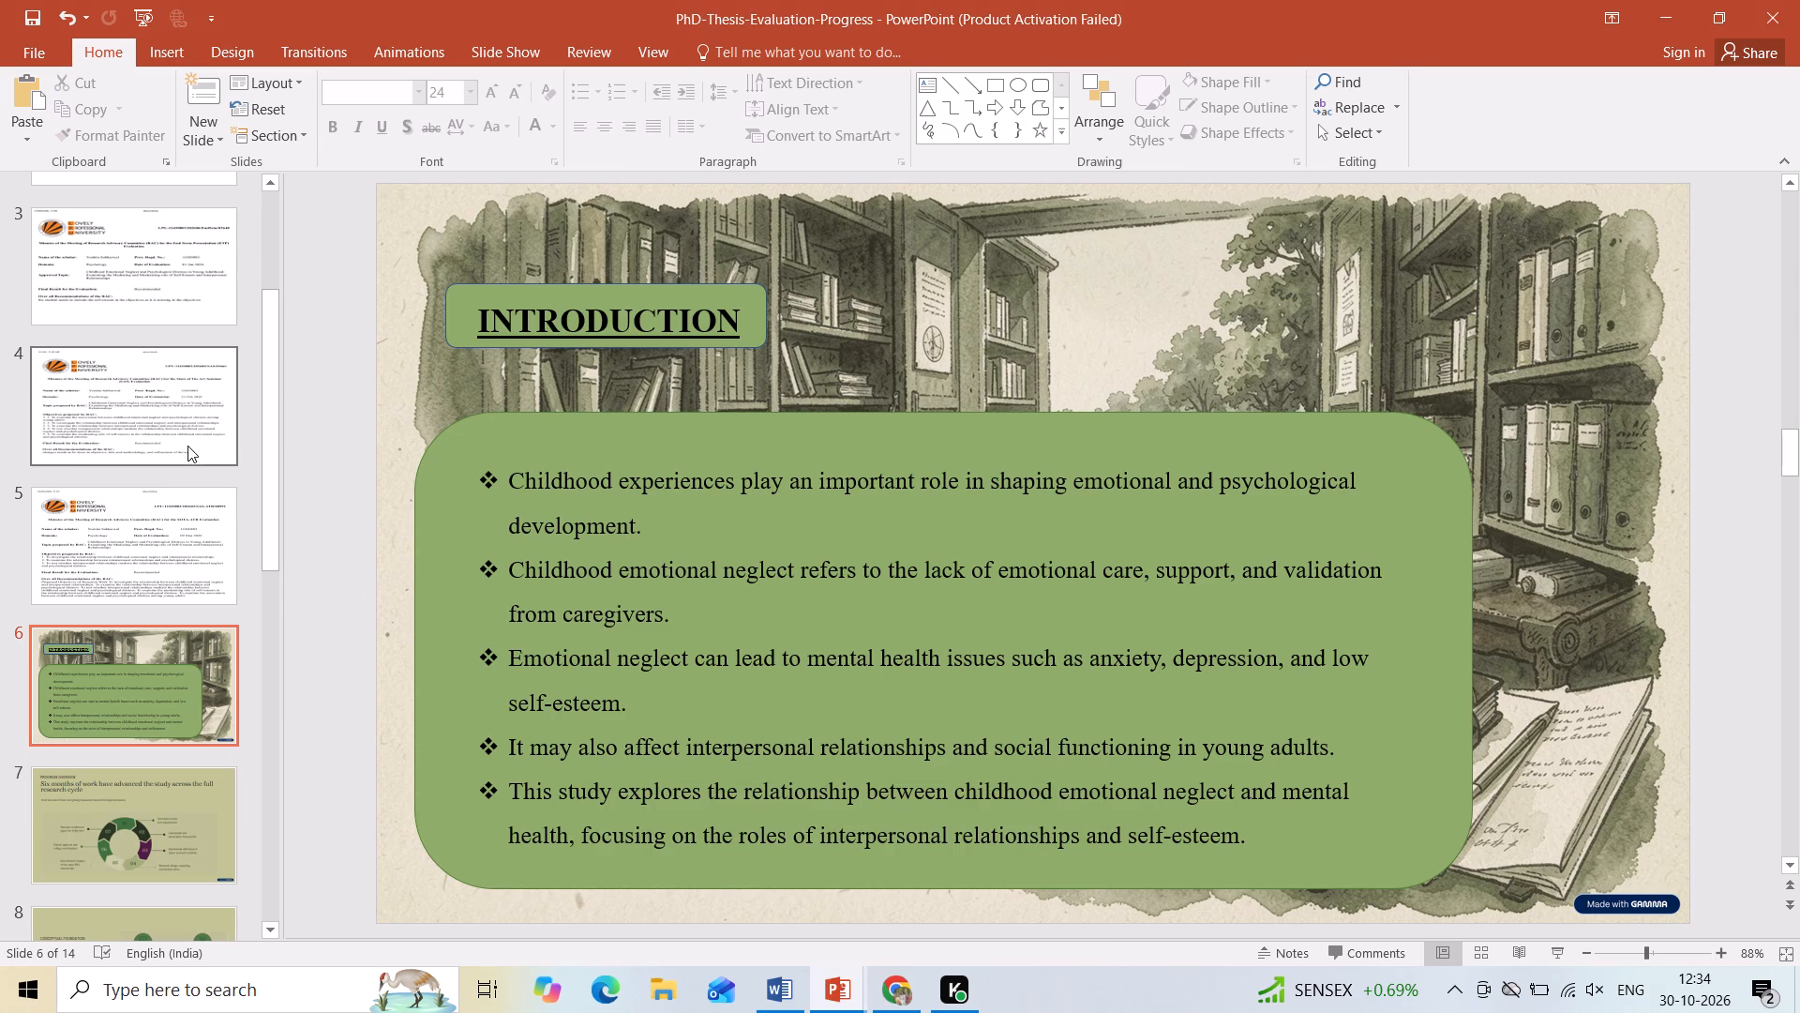
pyautogui.click(210, 141)
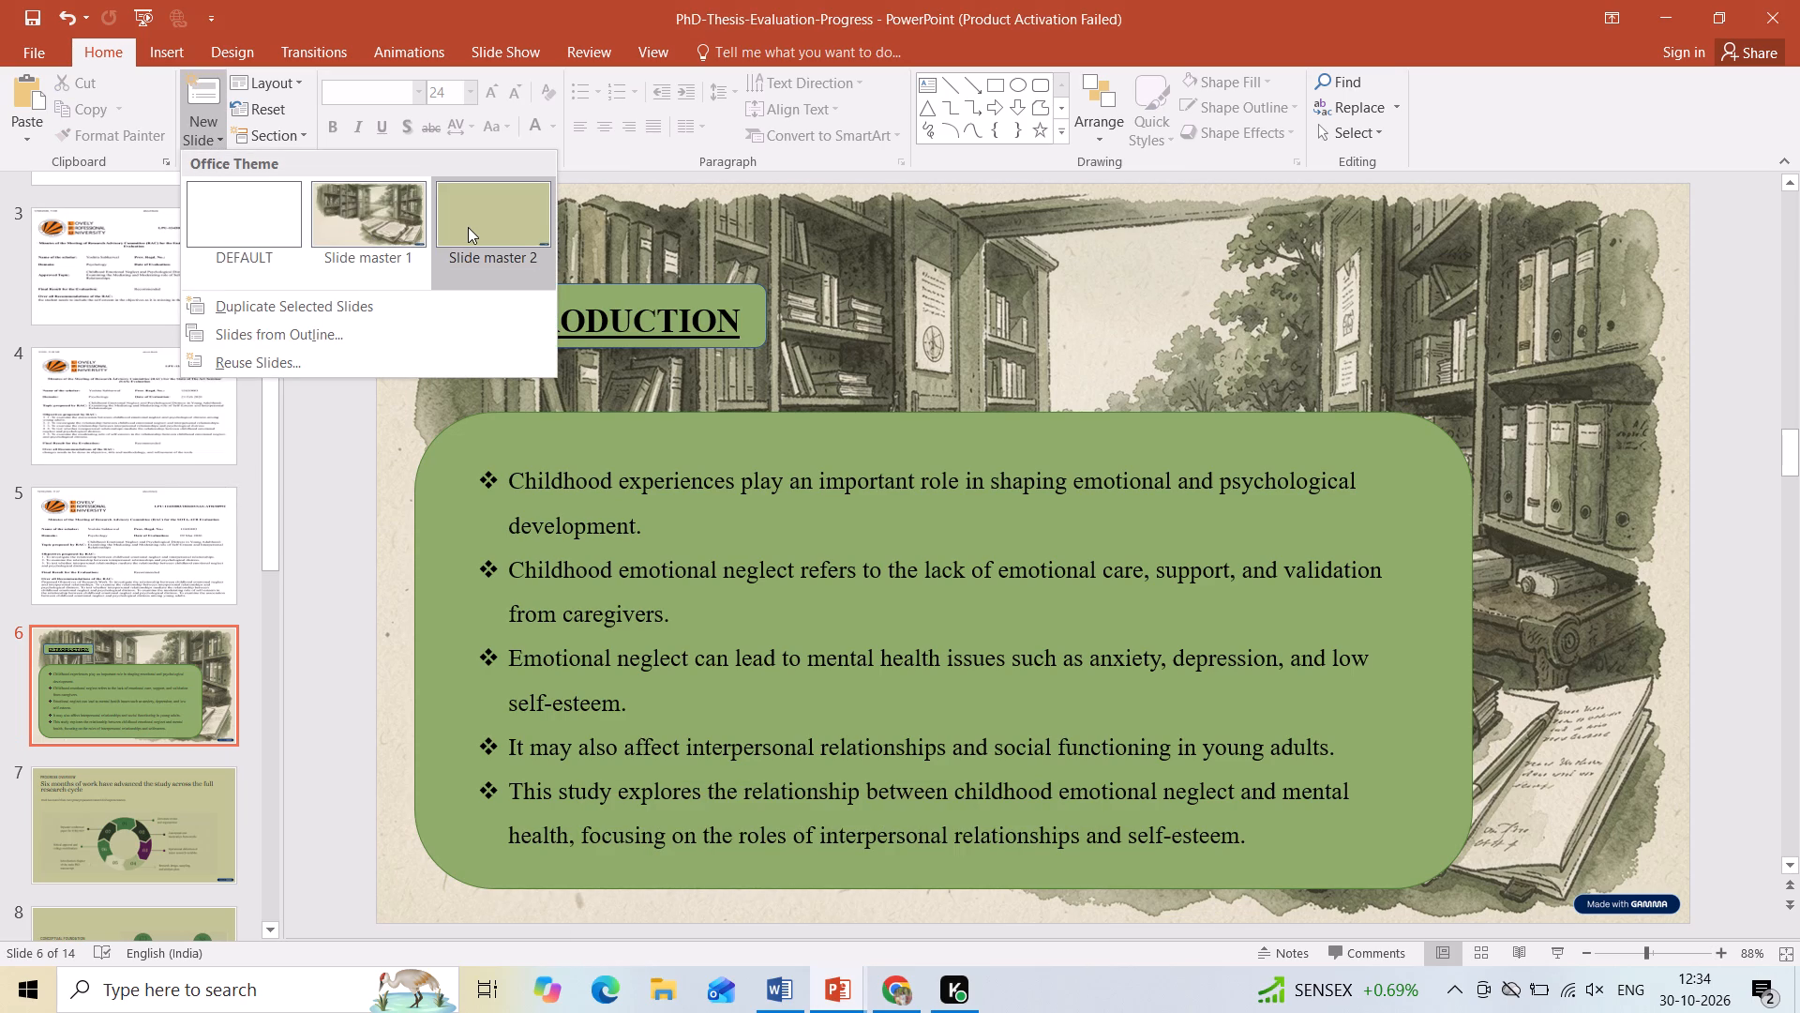
pyautogui.click(468, 227)
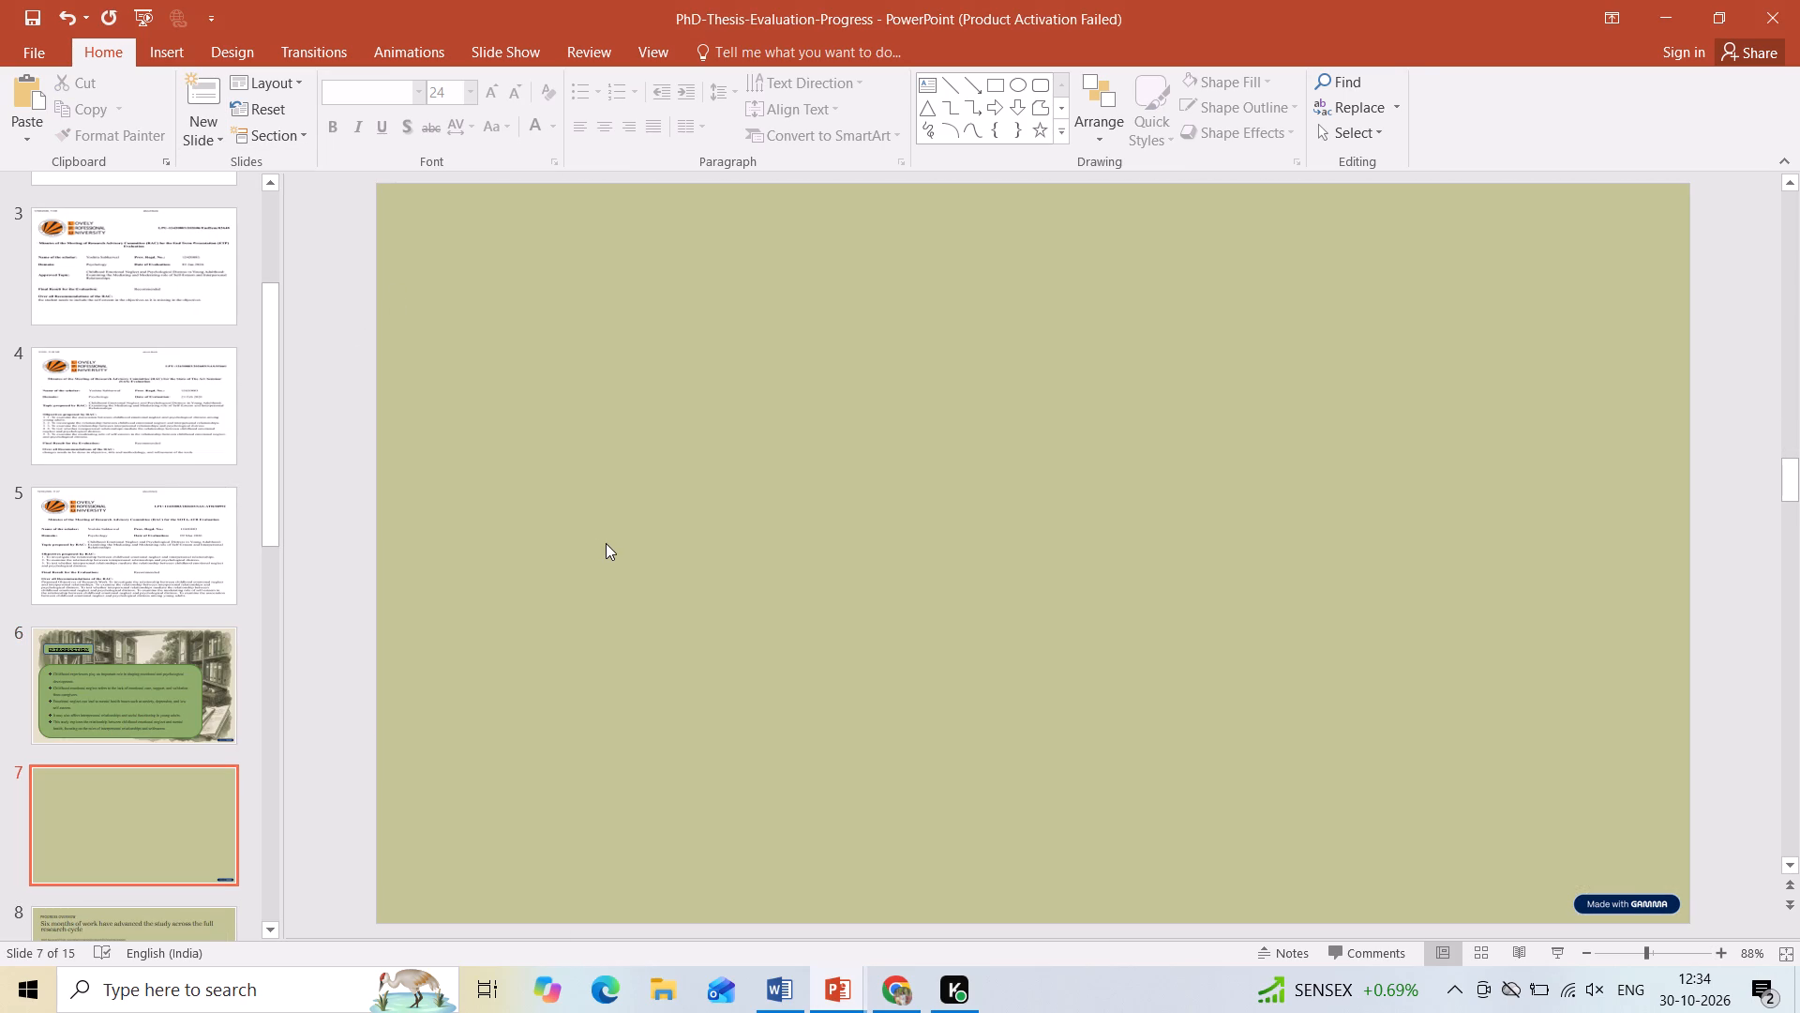
# Paste the copied list onto the blank slide 7 as a picture and move it down, leaving room for a heading above.
pyautogui.click(606, 543)
pyautogui.click(606, 543)
pyautogui.rightClick(606, 543)
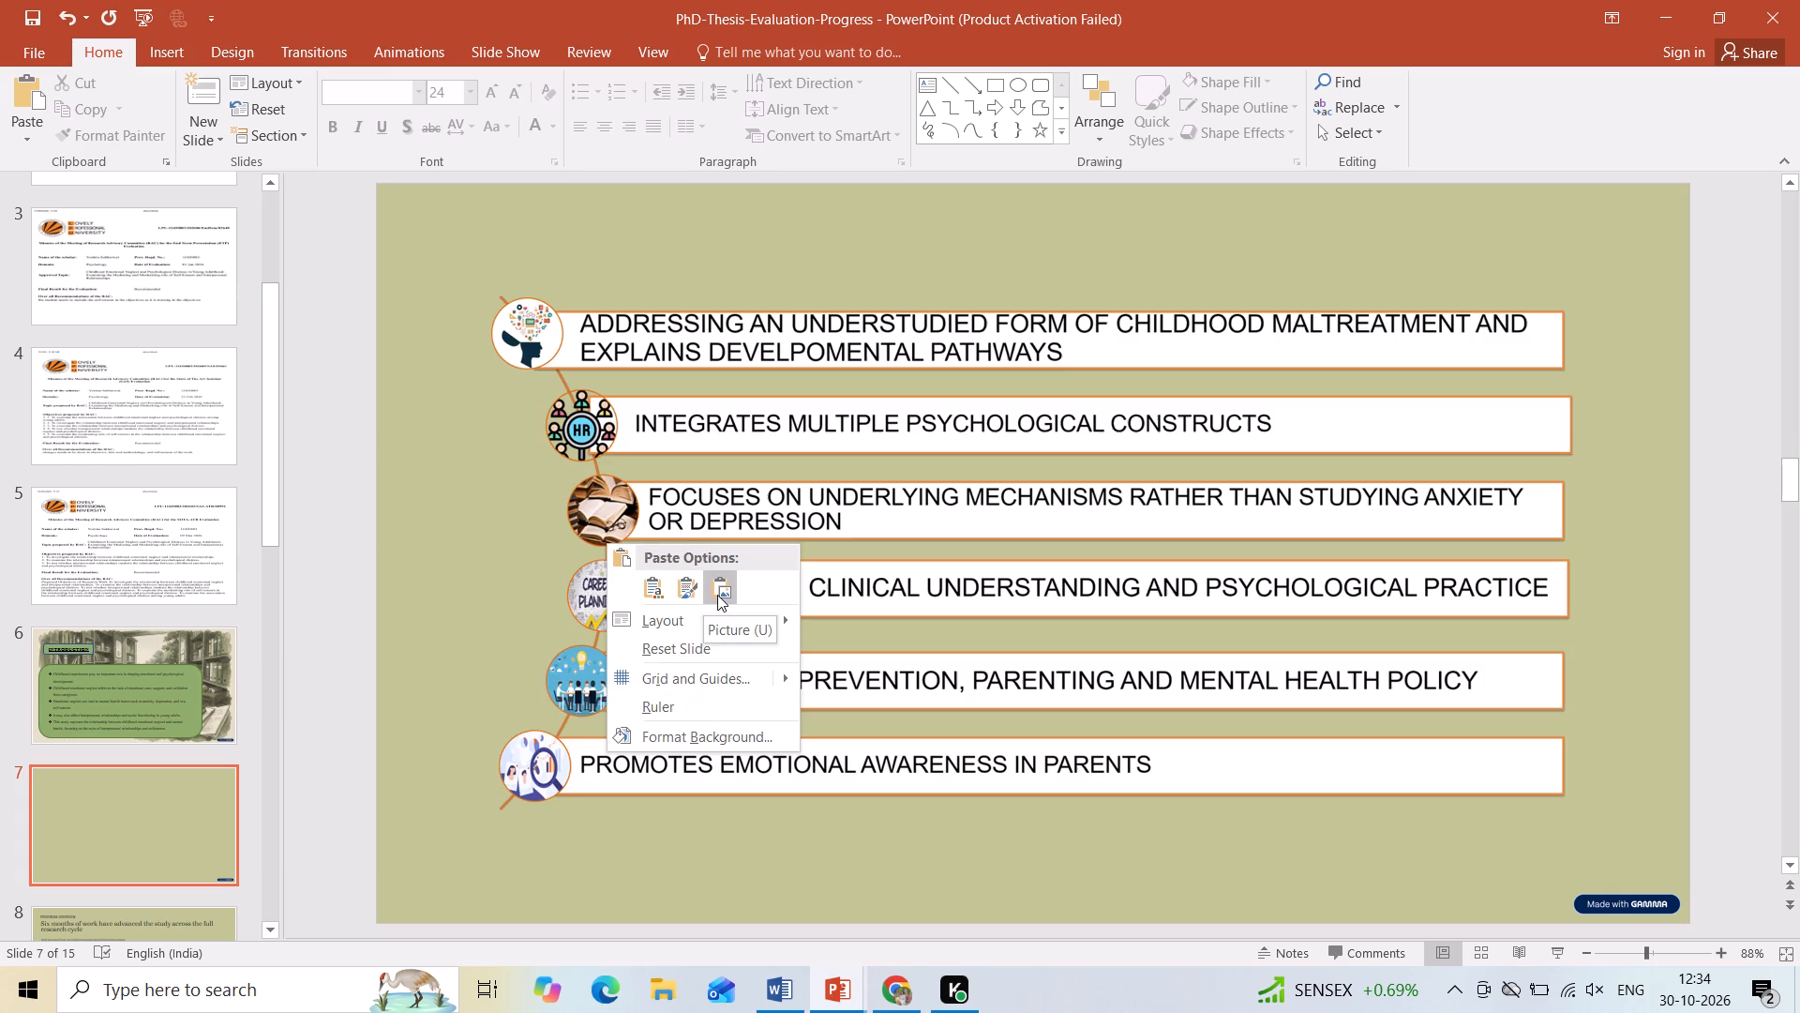
pyautogui.click(717, 595)
pyautogui.moveTo(724, 532); pyautogui.dragTo(724, 547)
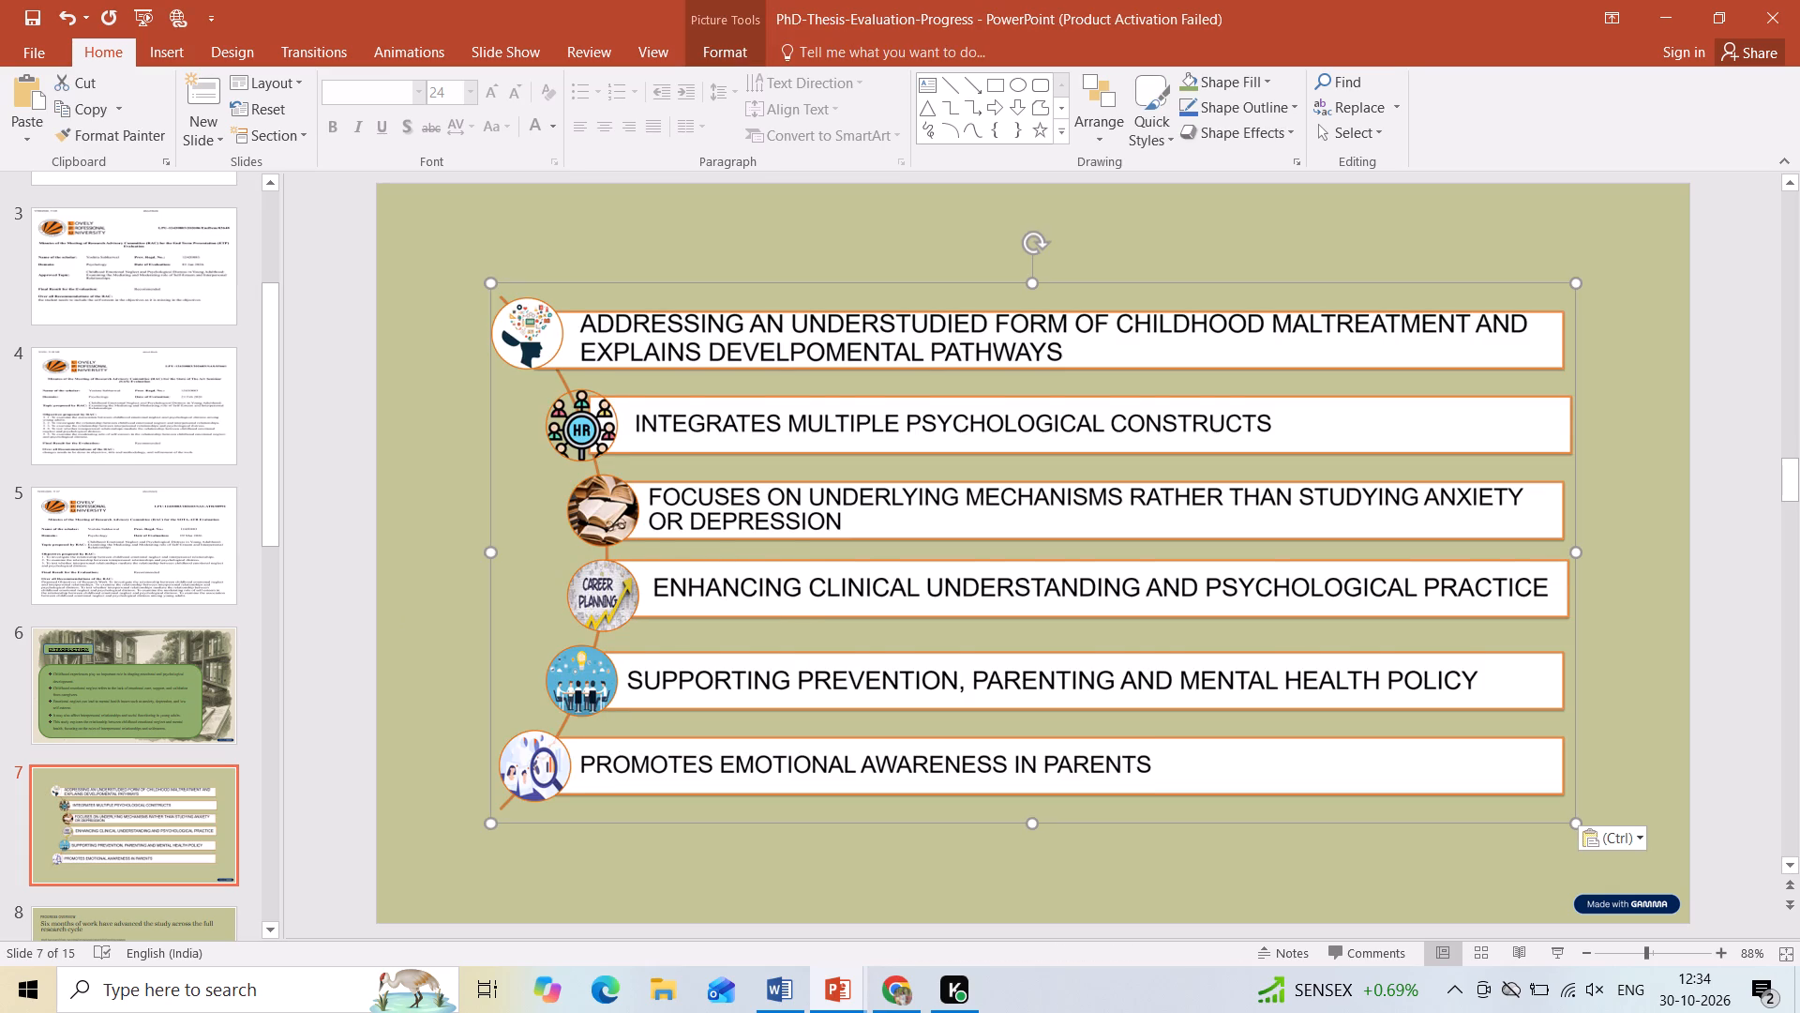
pyautogui.moveTo(724, 547); pyautogui.dragTo(703, 615)
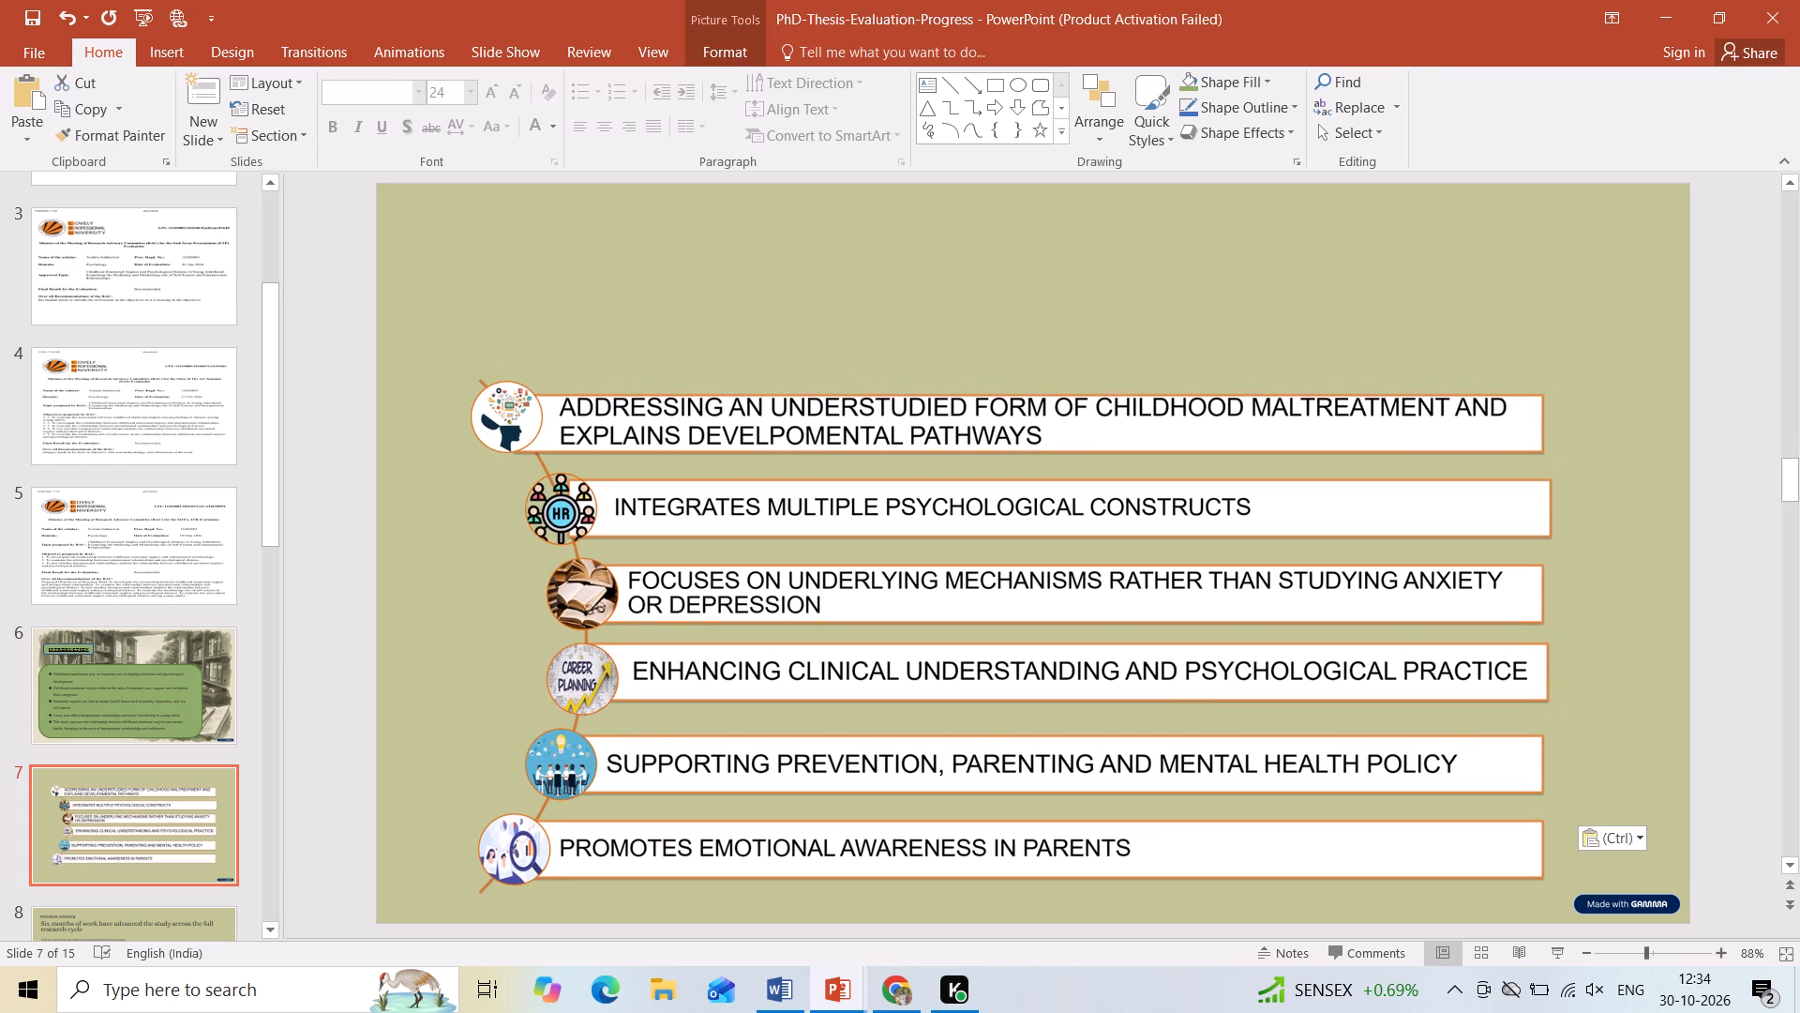
pyautogui.moveTo(703, 615); pyautogui.dragTo(701, 615)
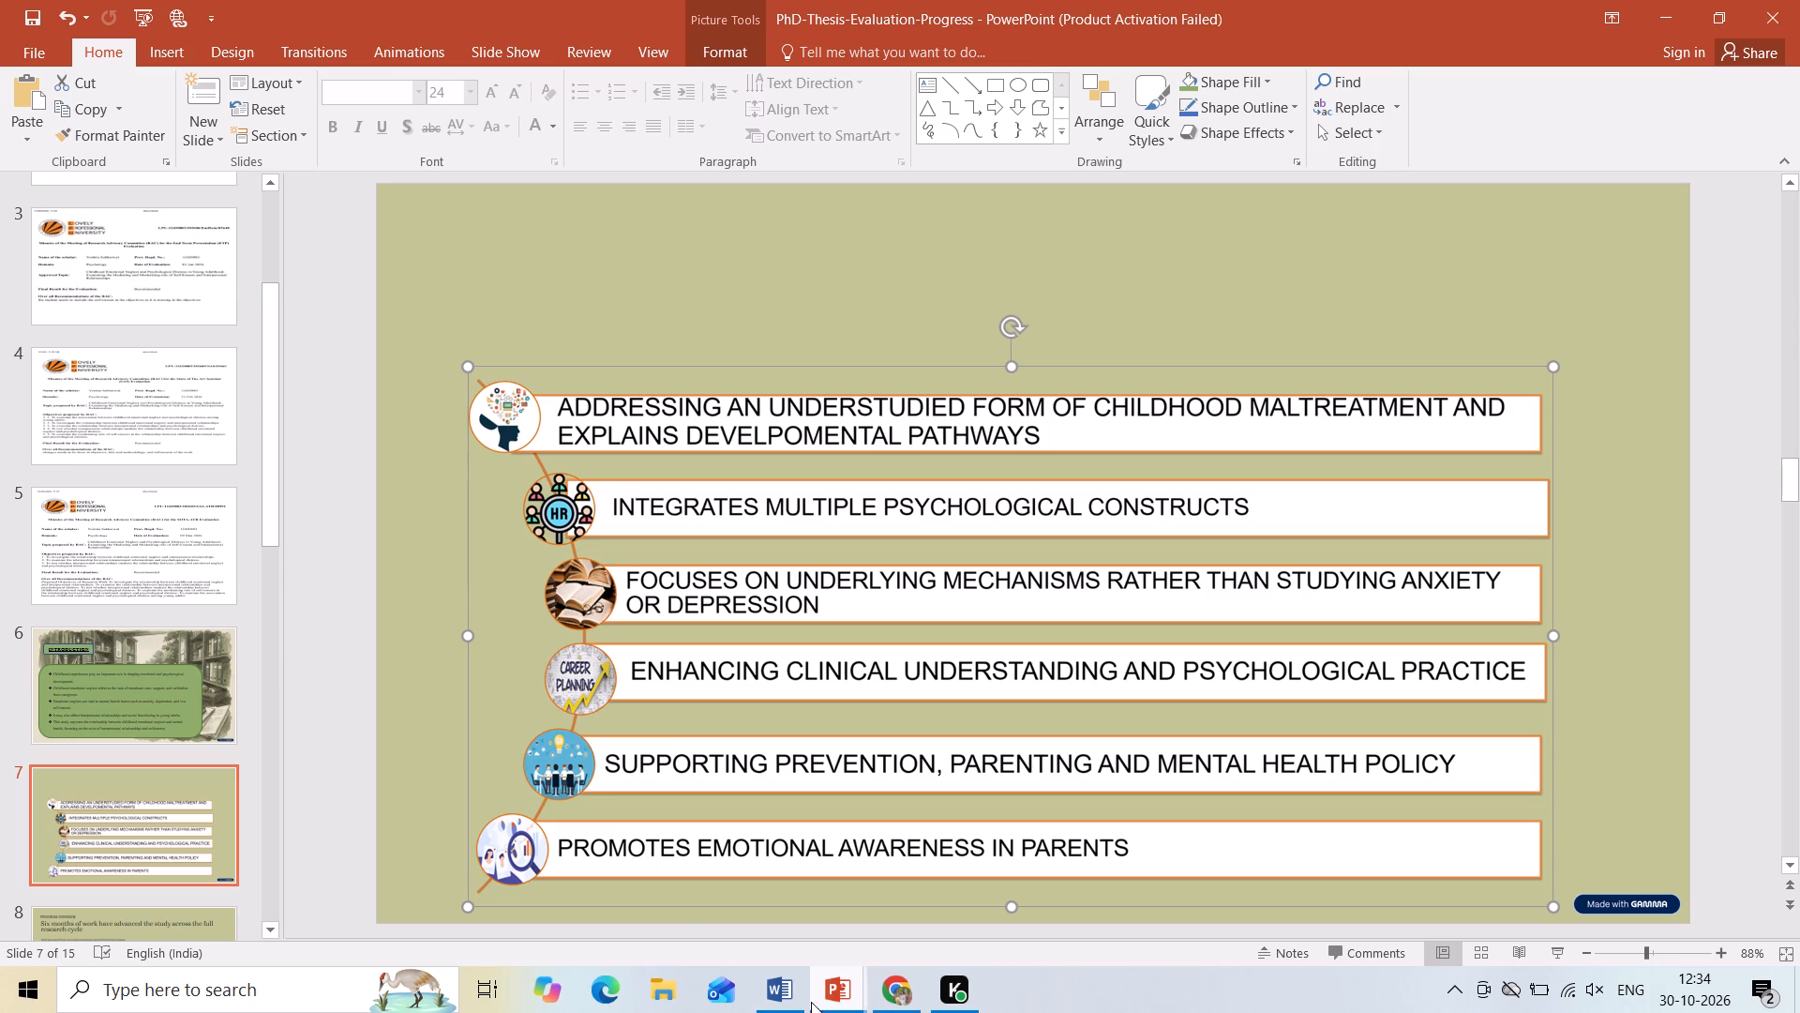
# Switch to the ETP 1 presentation and copy the heading text SIGNIFICANCE OF THE RESEARCH from slide 5.
pyautogui.click(833, 984)
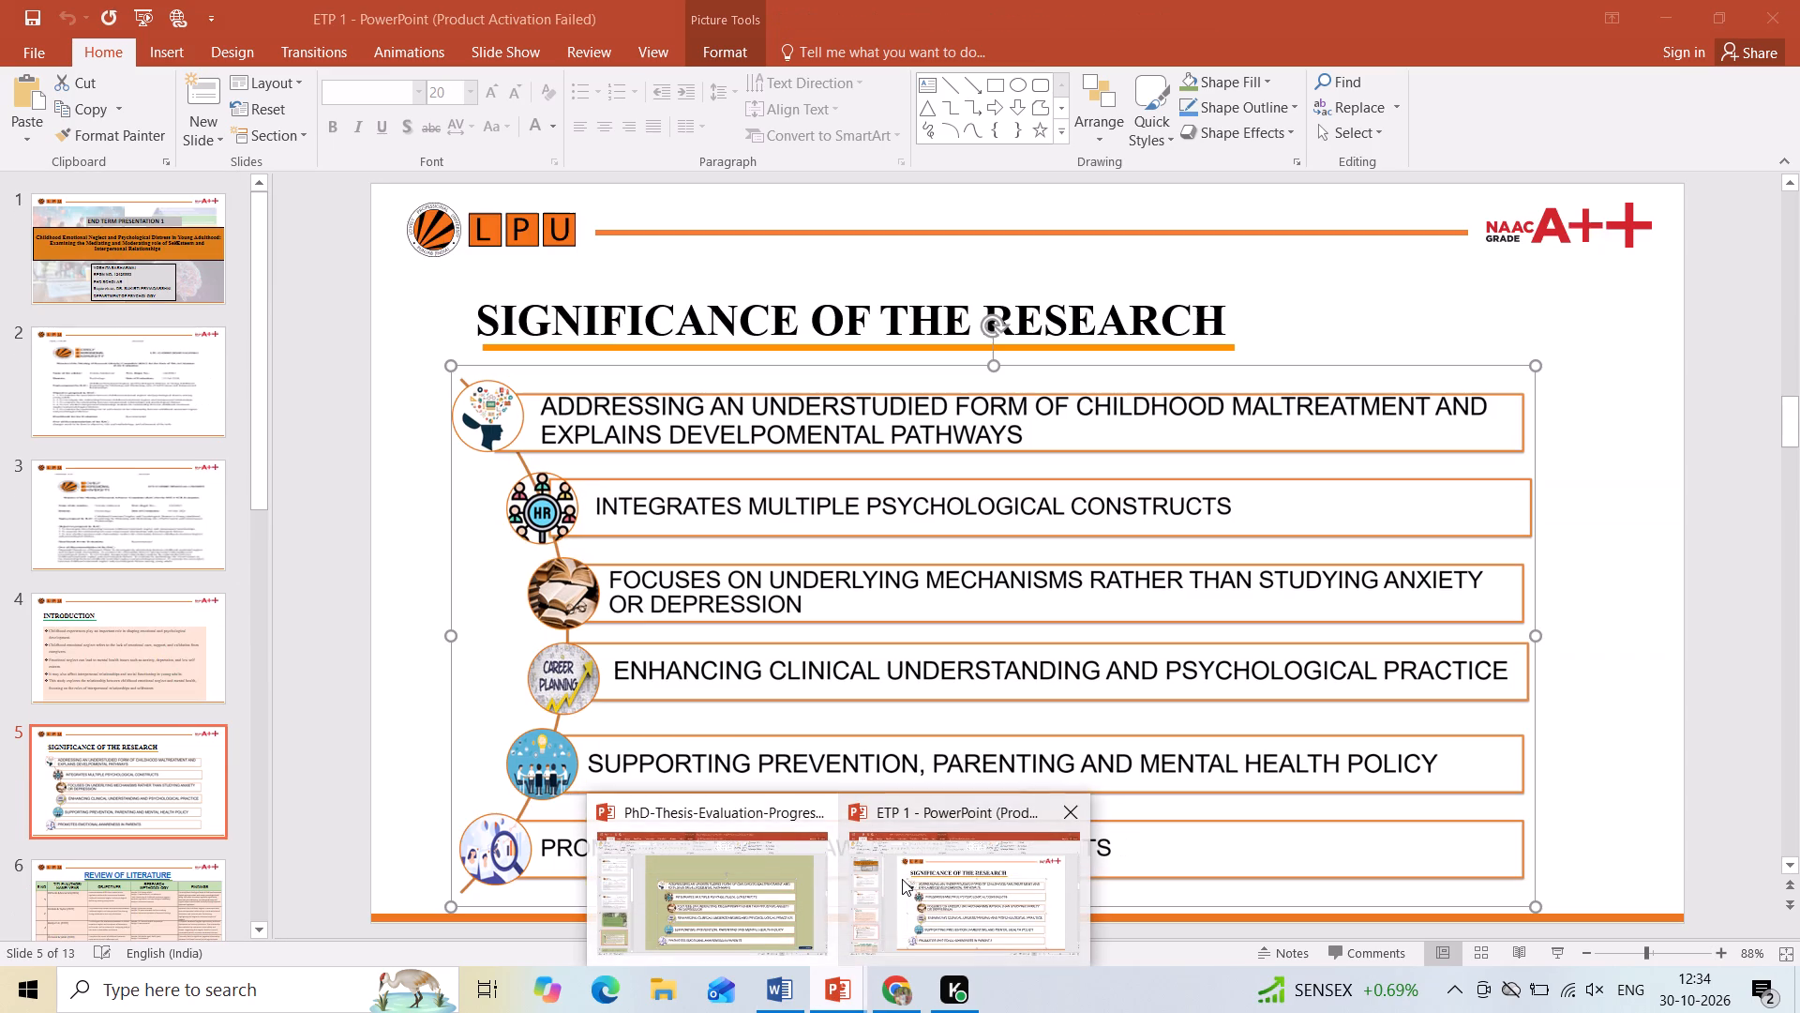
pyautogui.click(902, 879)
pyautogui.click(654, 305)
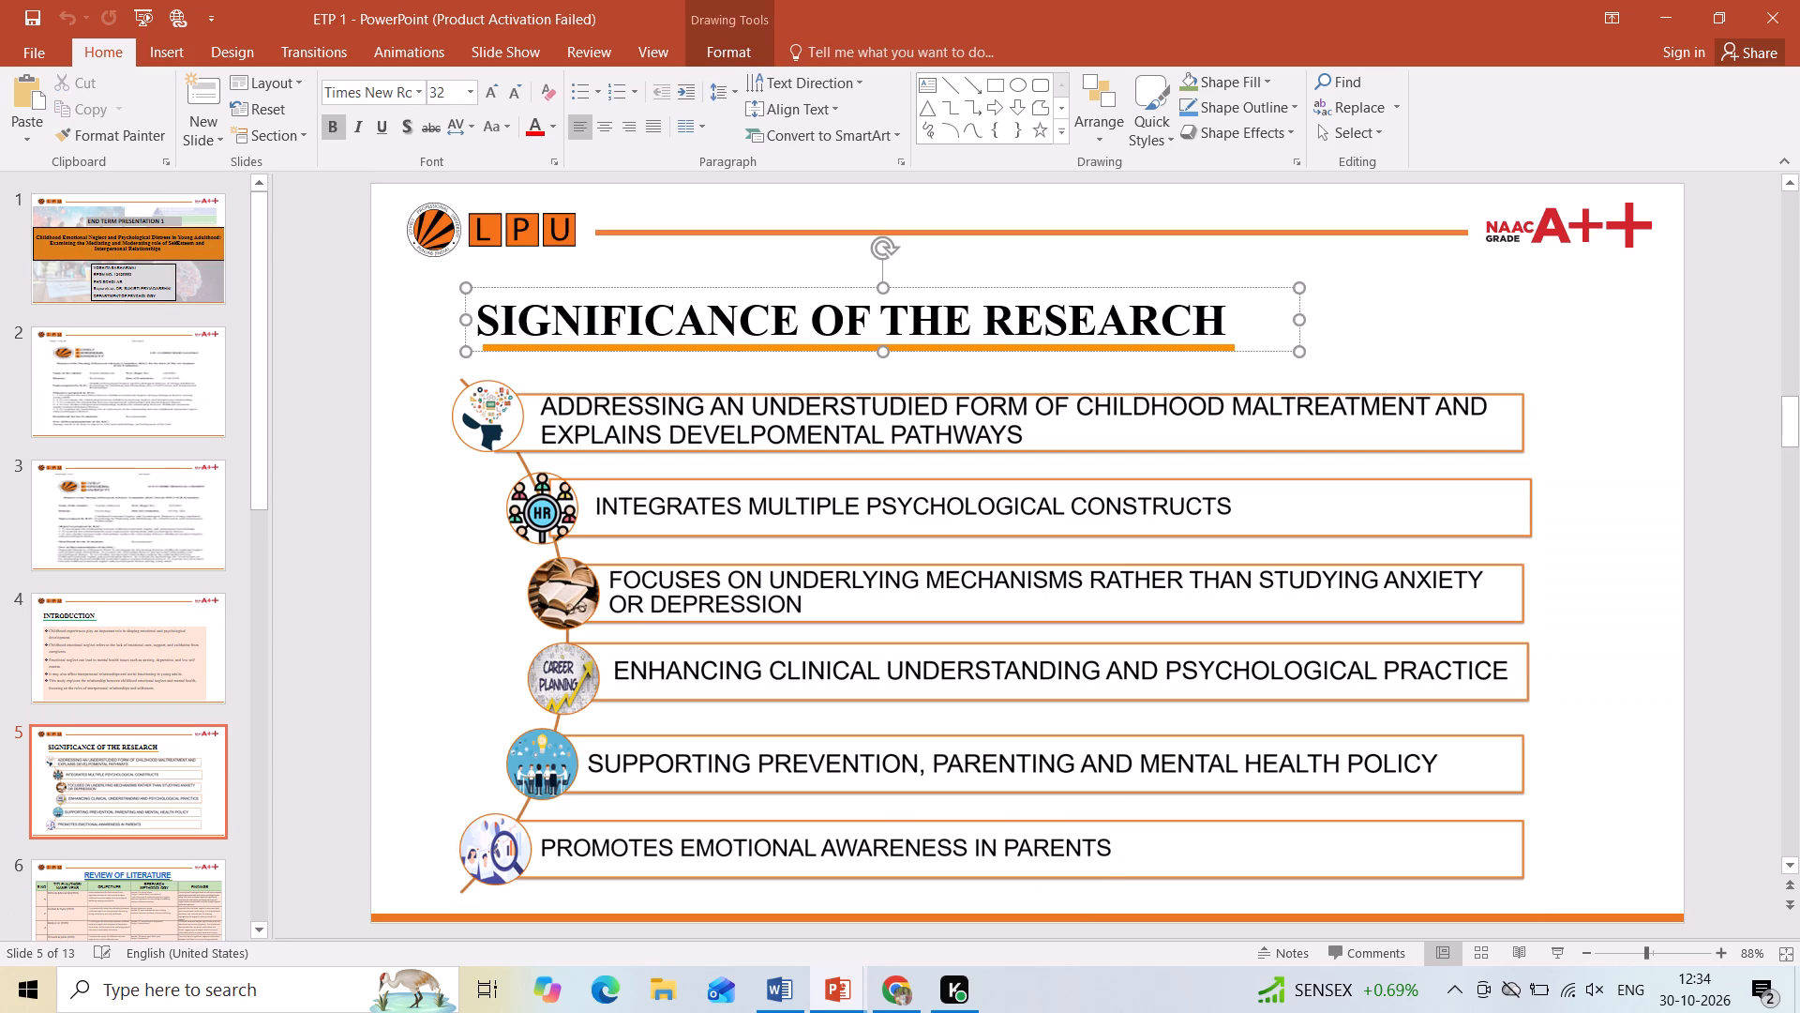
pyautogui.click(1221, 328)
pyautogui.moveTo(1221, 328); pyautogui.dragTo(558, 300)
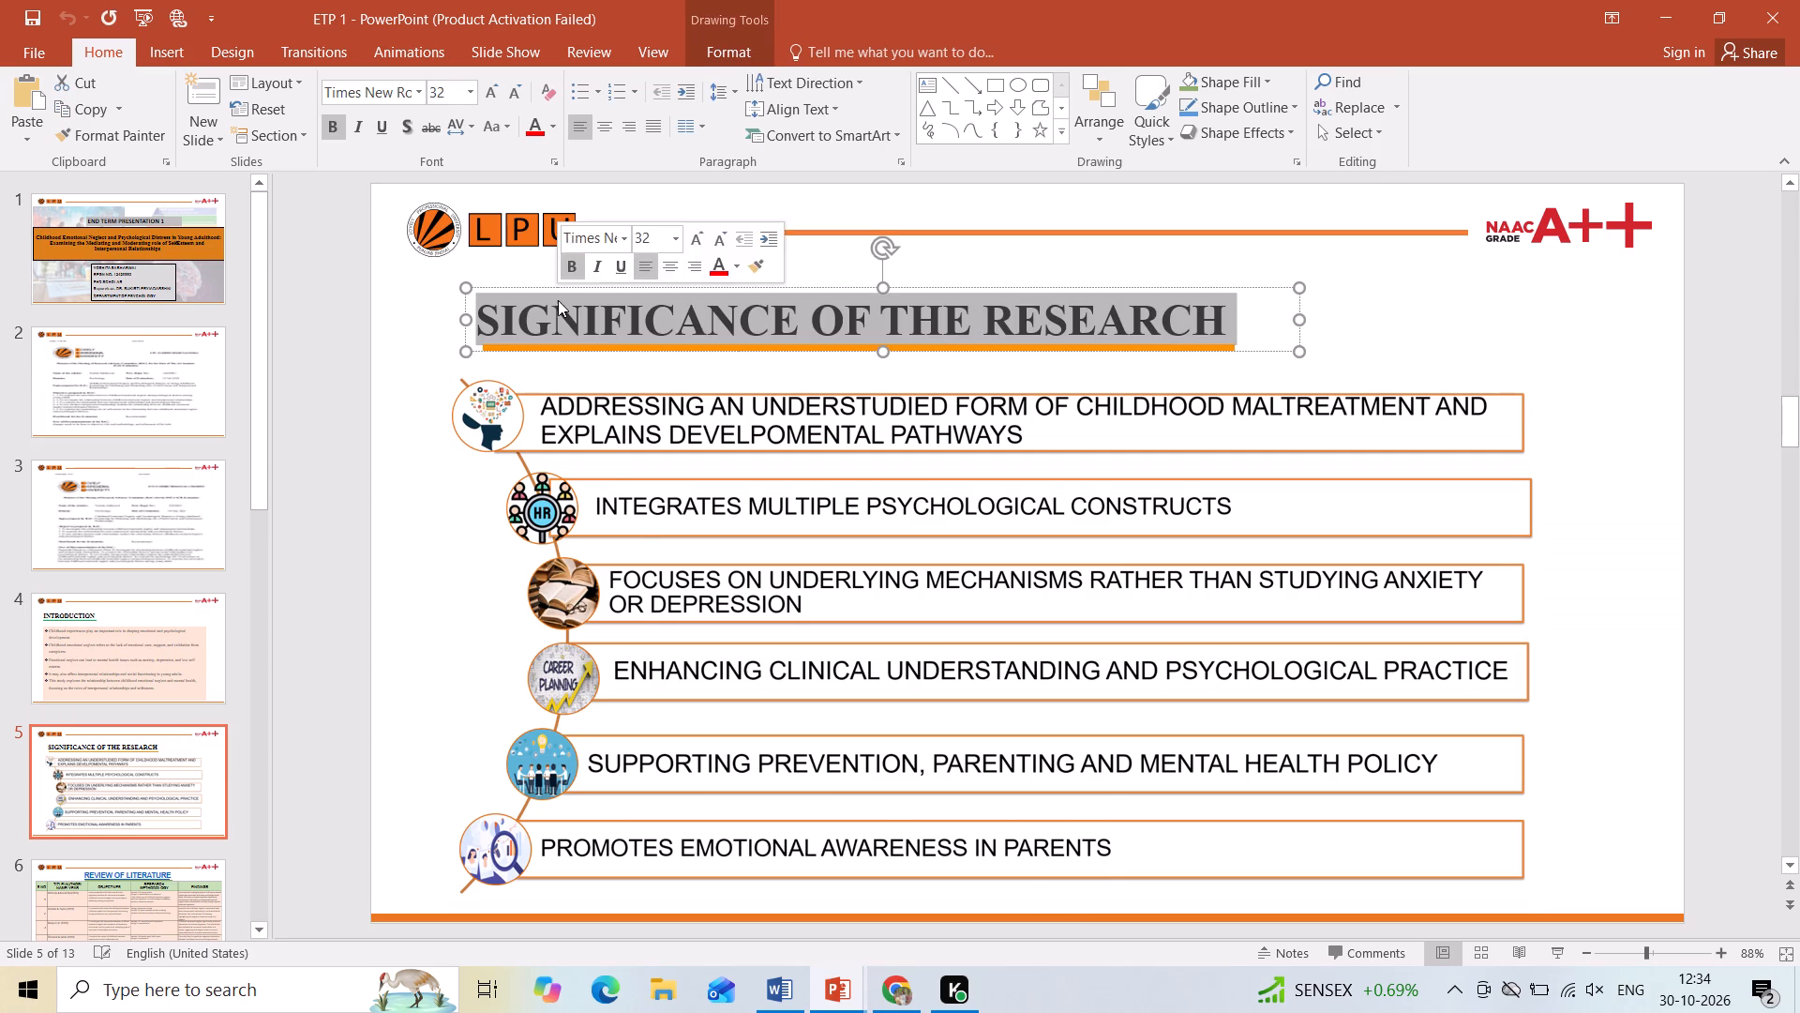
pyautogui.rightClick(558, 300)
pyautogui.click(583, 342)
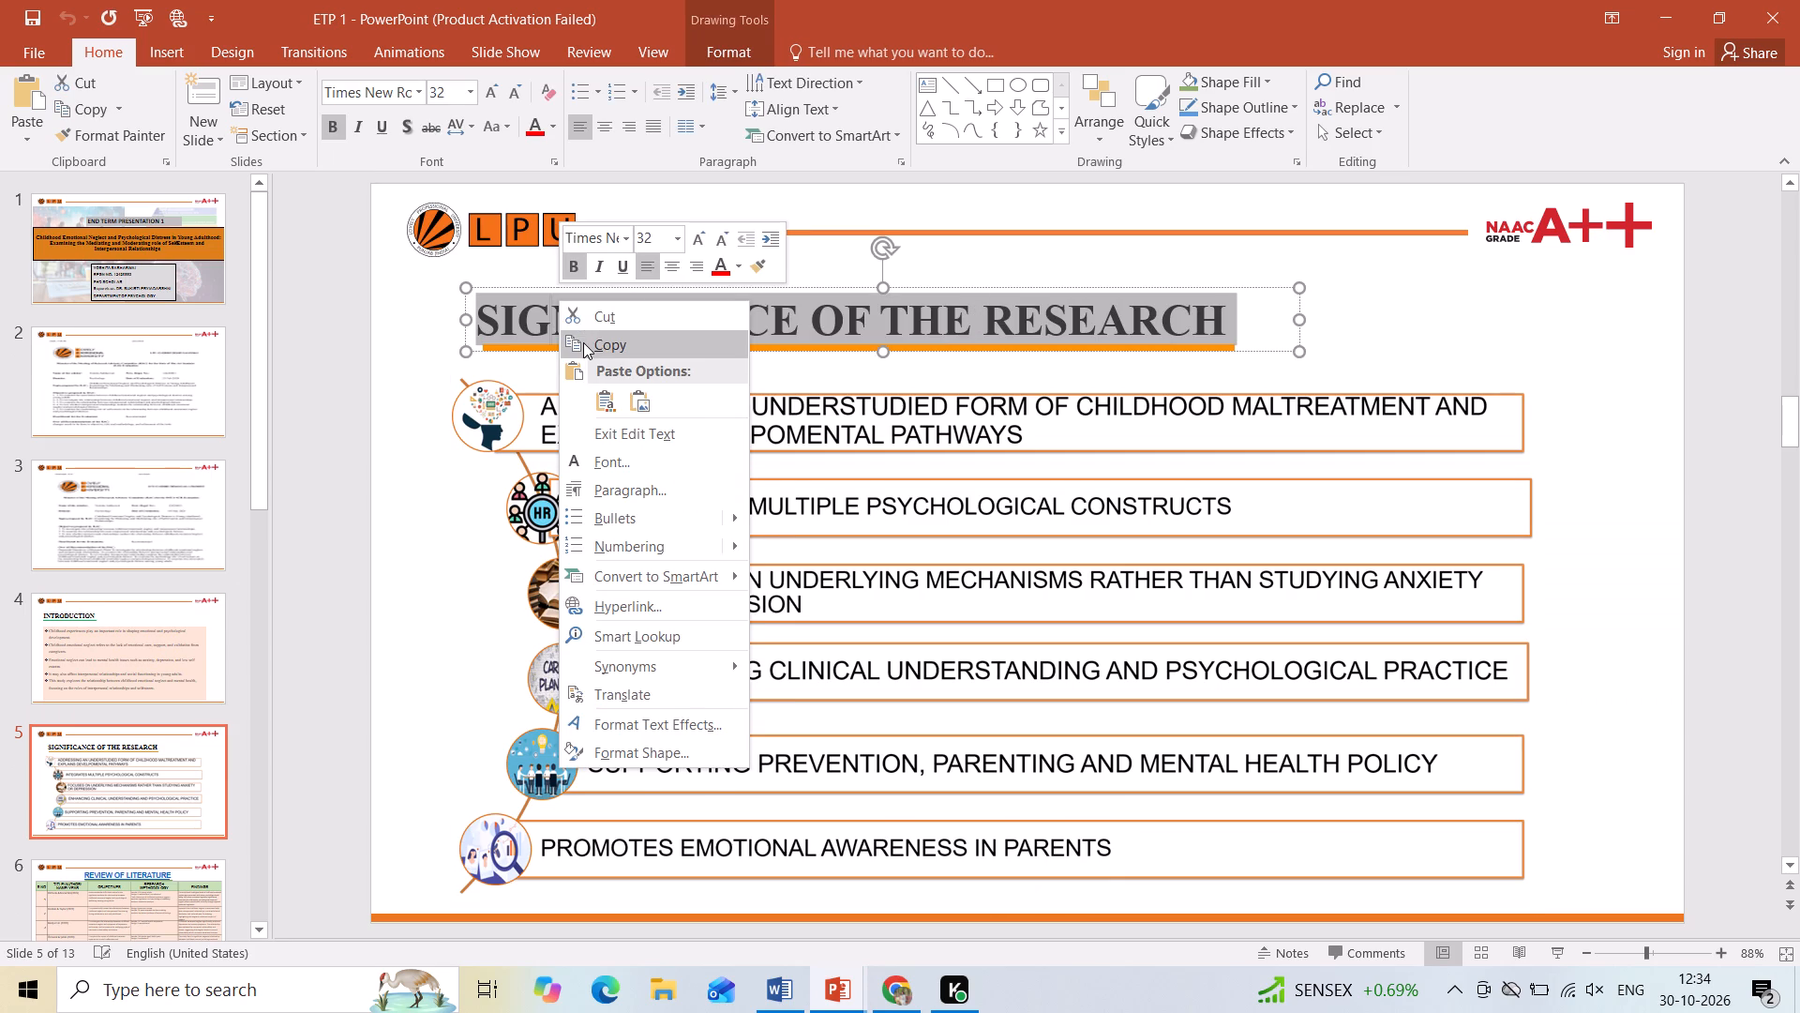
# Switch to the PhD-Thesis-Evaluation-Progress presentation, paste the copied heading onto slide 7 and place it above the list picture.
pyautogui.click(822, 1000)
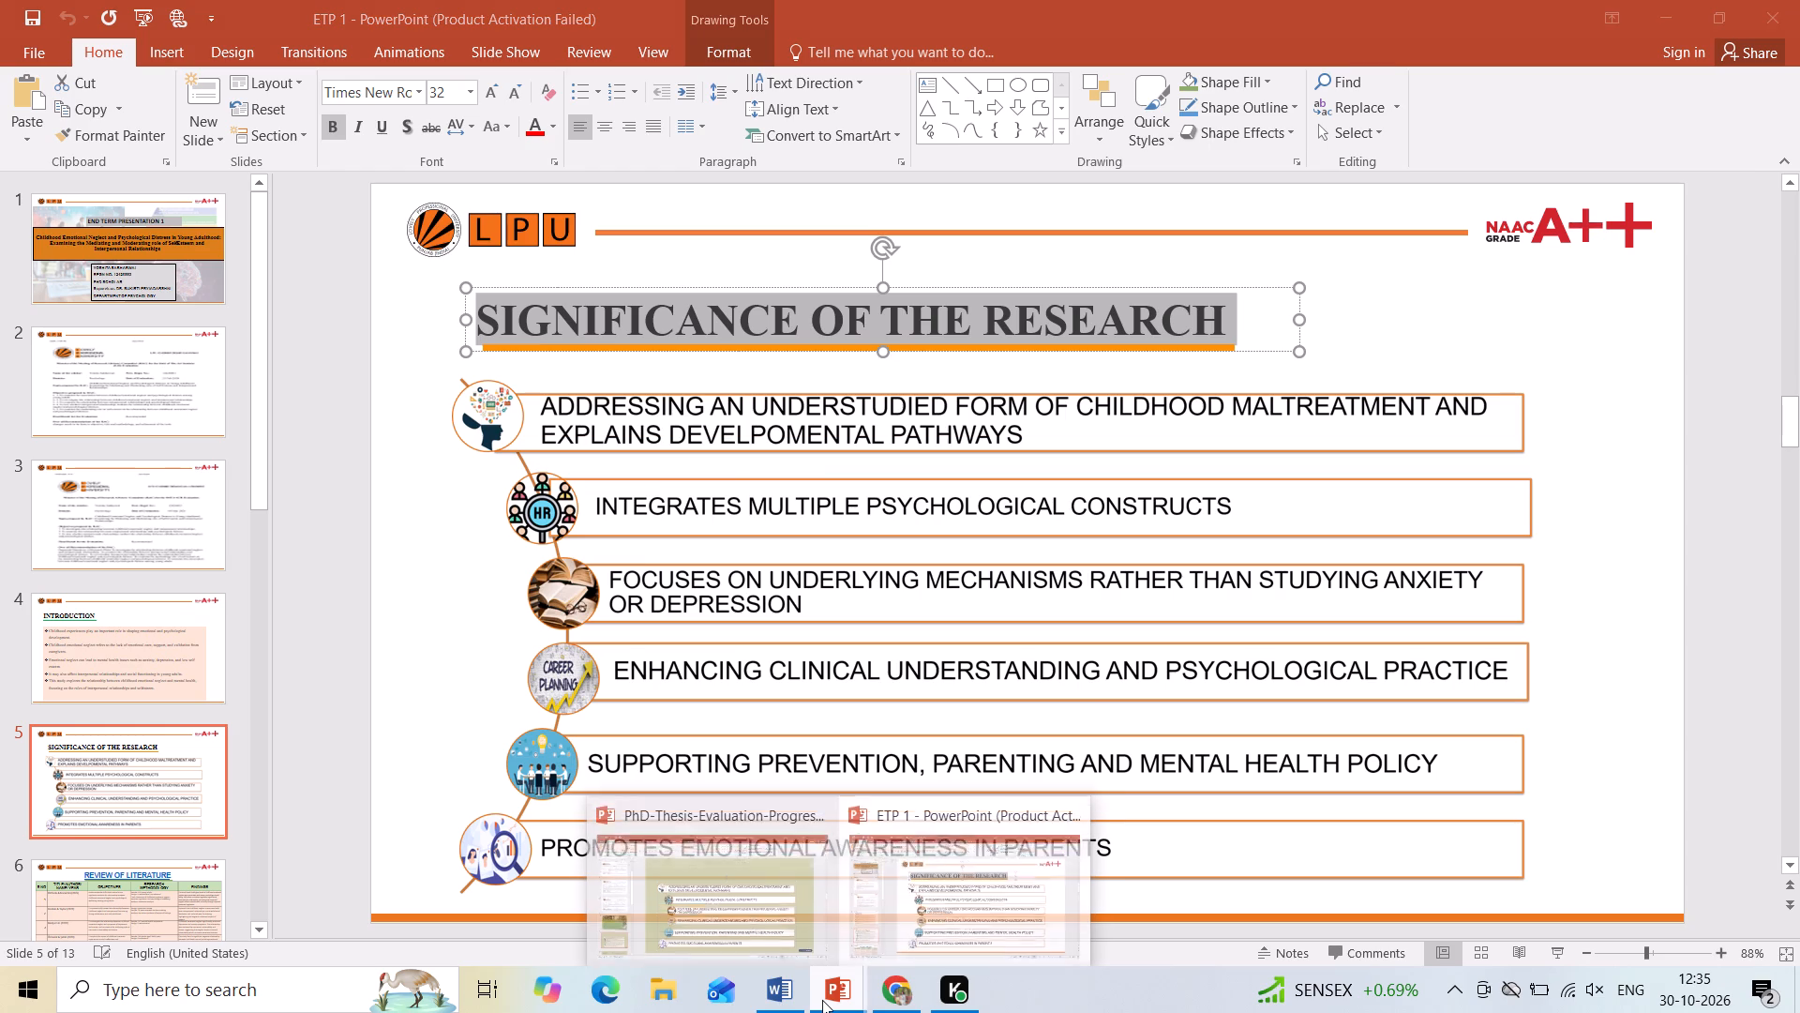
pyautogui.click(772, 861)
pyautogui.click(600, 257)
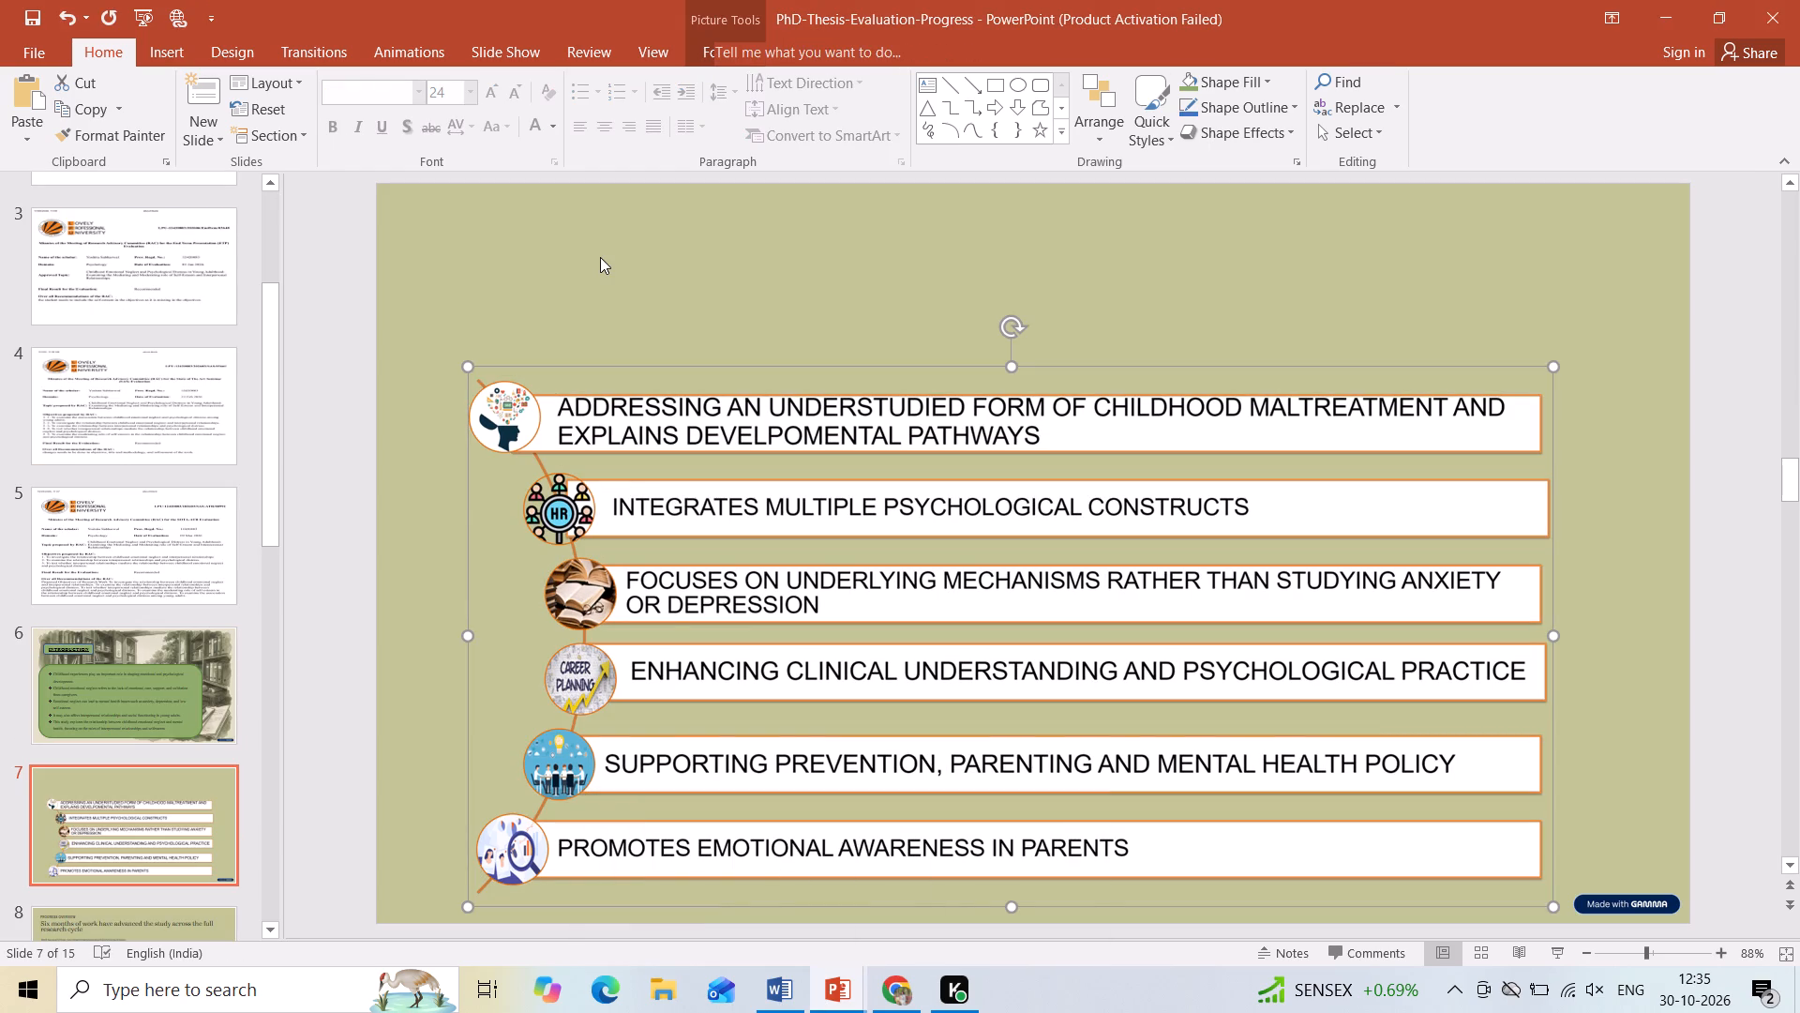
pyautogui.click(600, 257)
pyautogui.rightClick(691, 322)
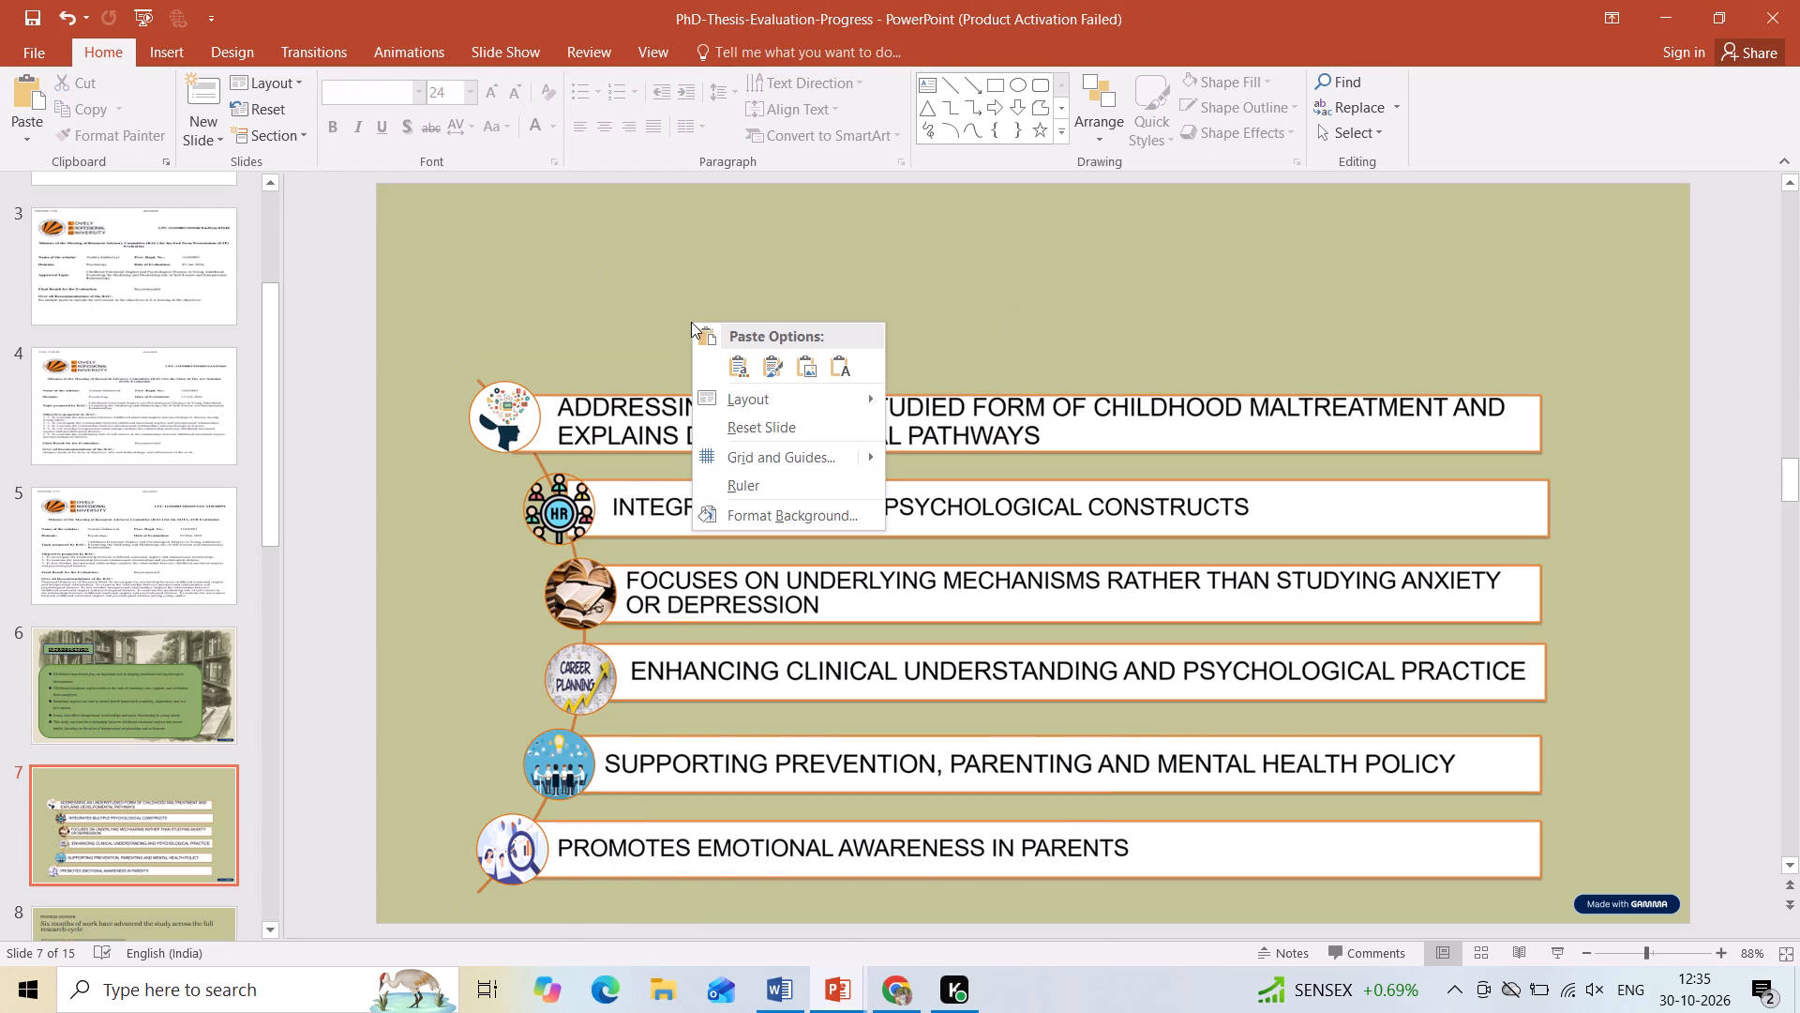
pyautogui.click(743, 362)
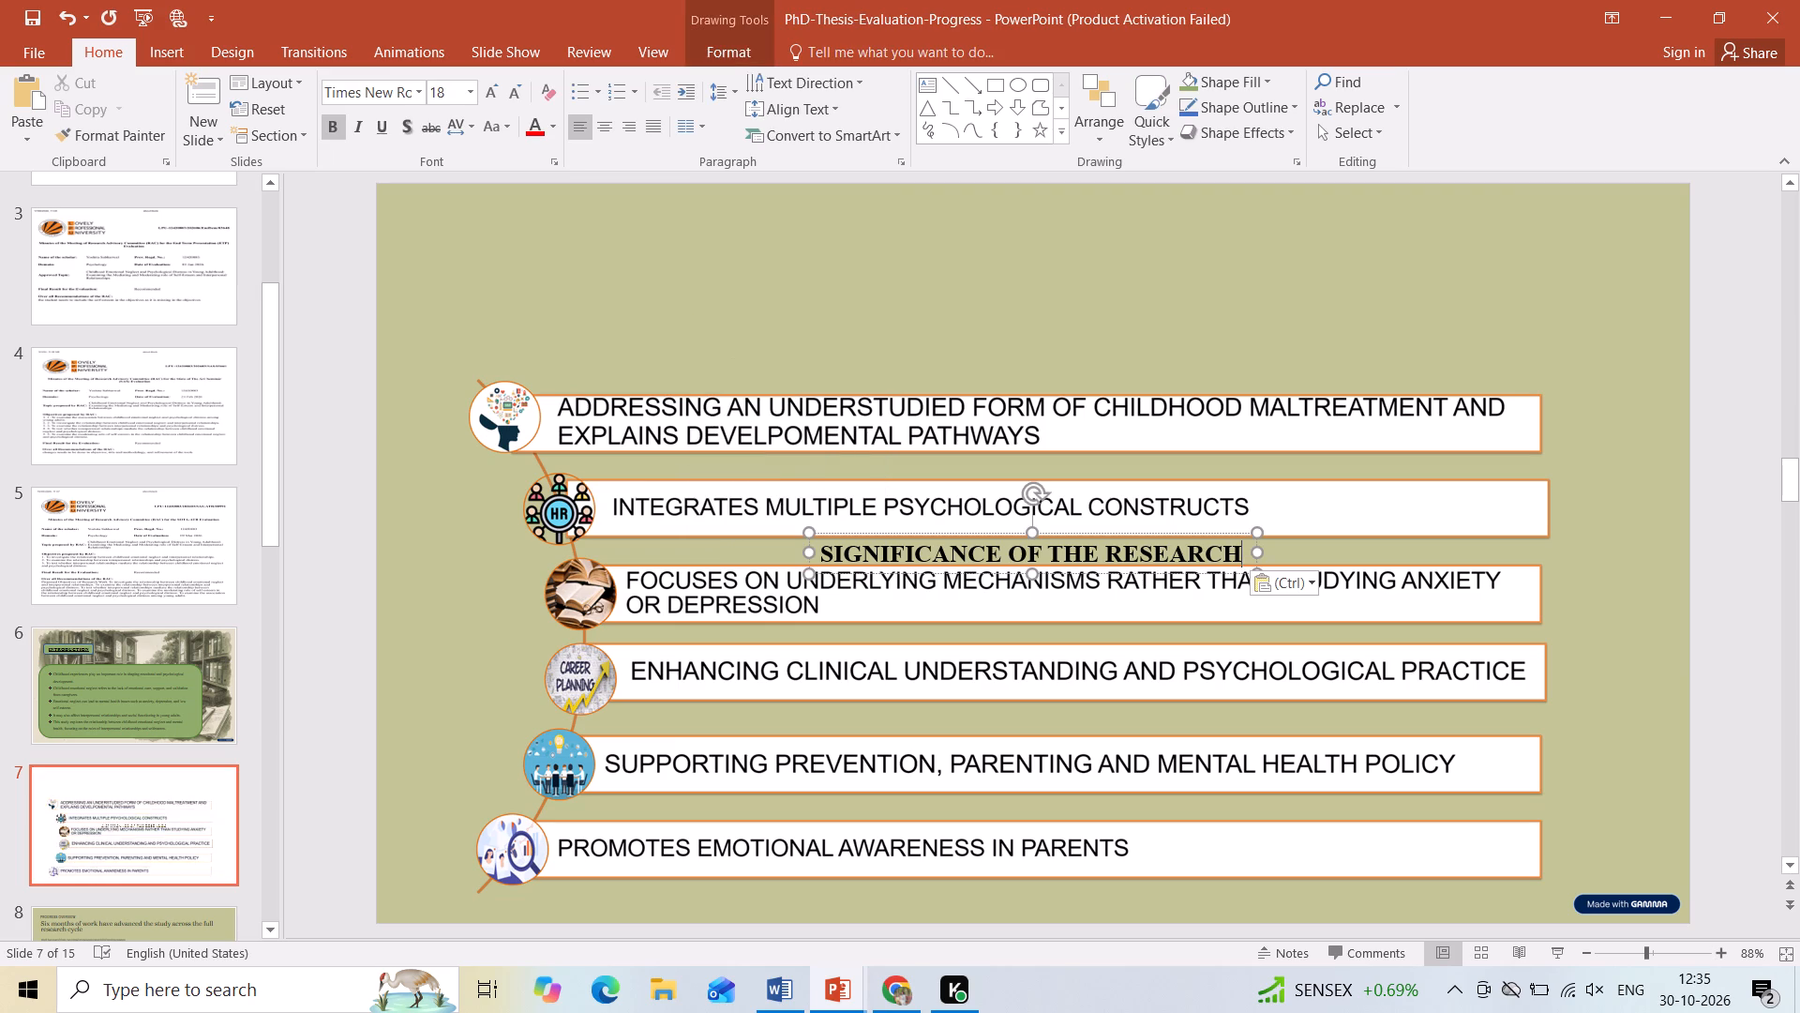
pyautogui.moveTo(952, 559); pyautogui.dragTo(944, 542)
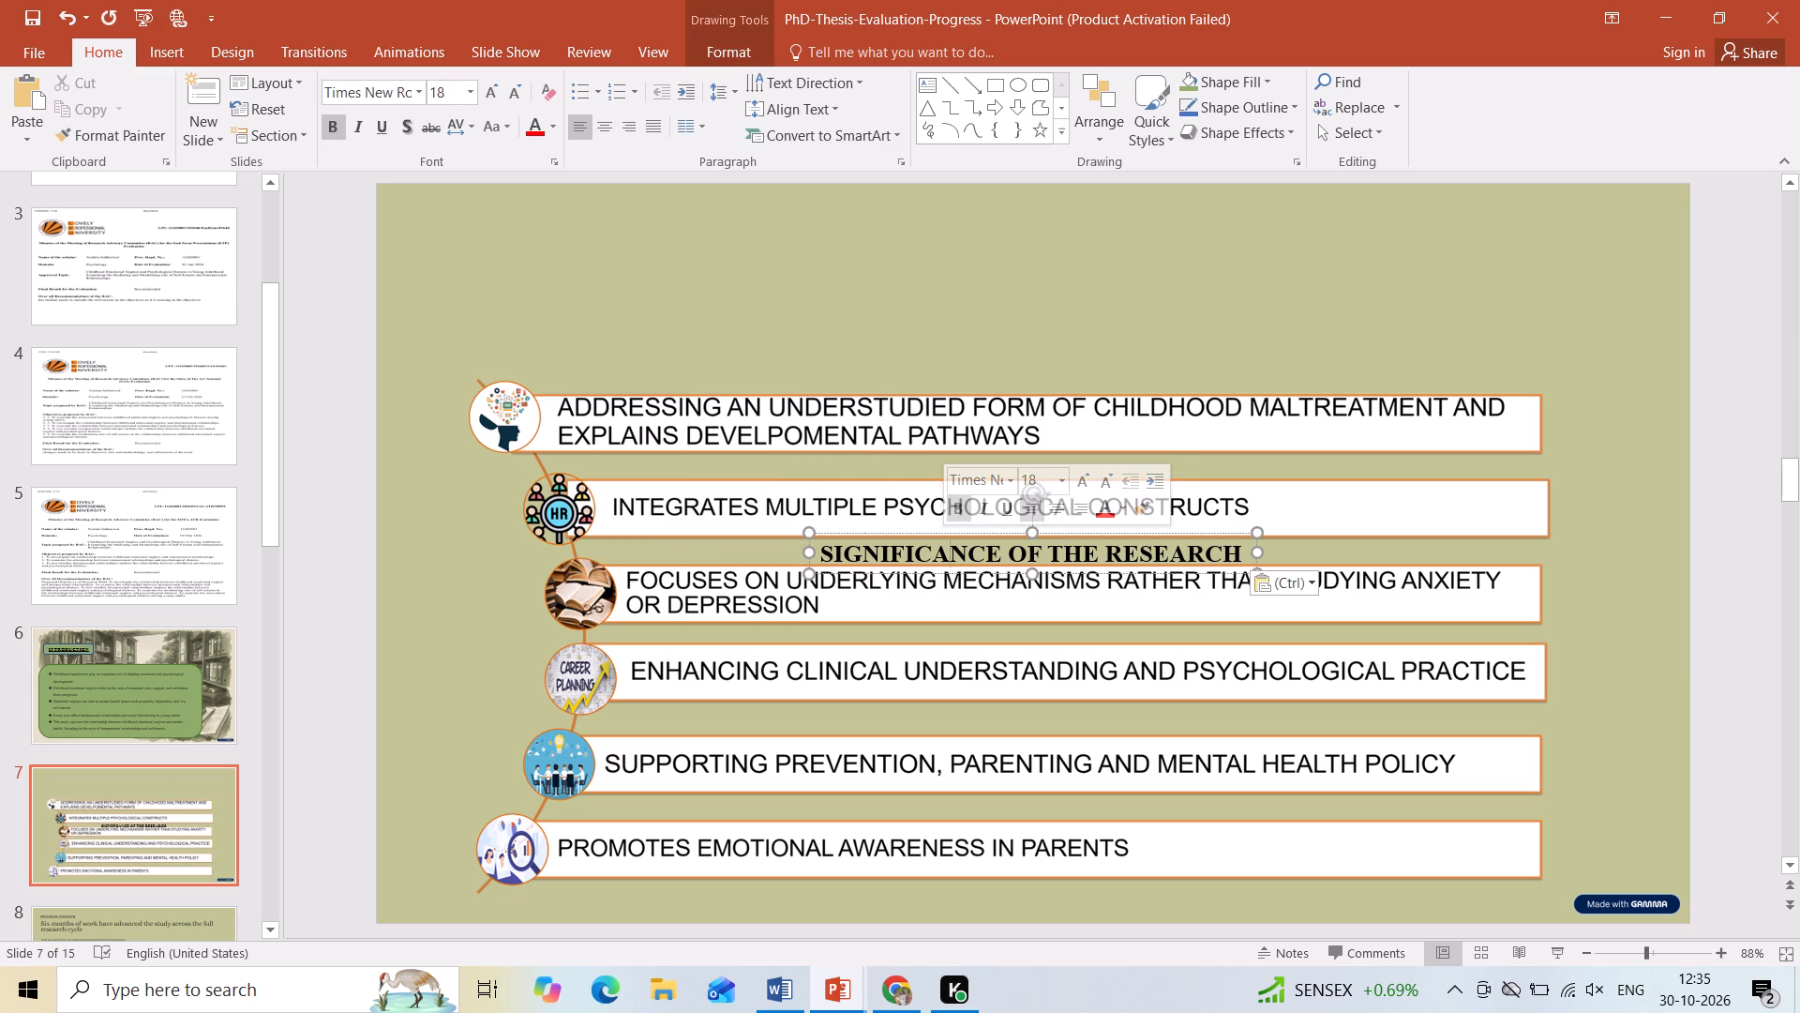
pyautogui.moveTo(1060, 572); pyautogui.dragTo(742, 311)
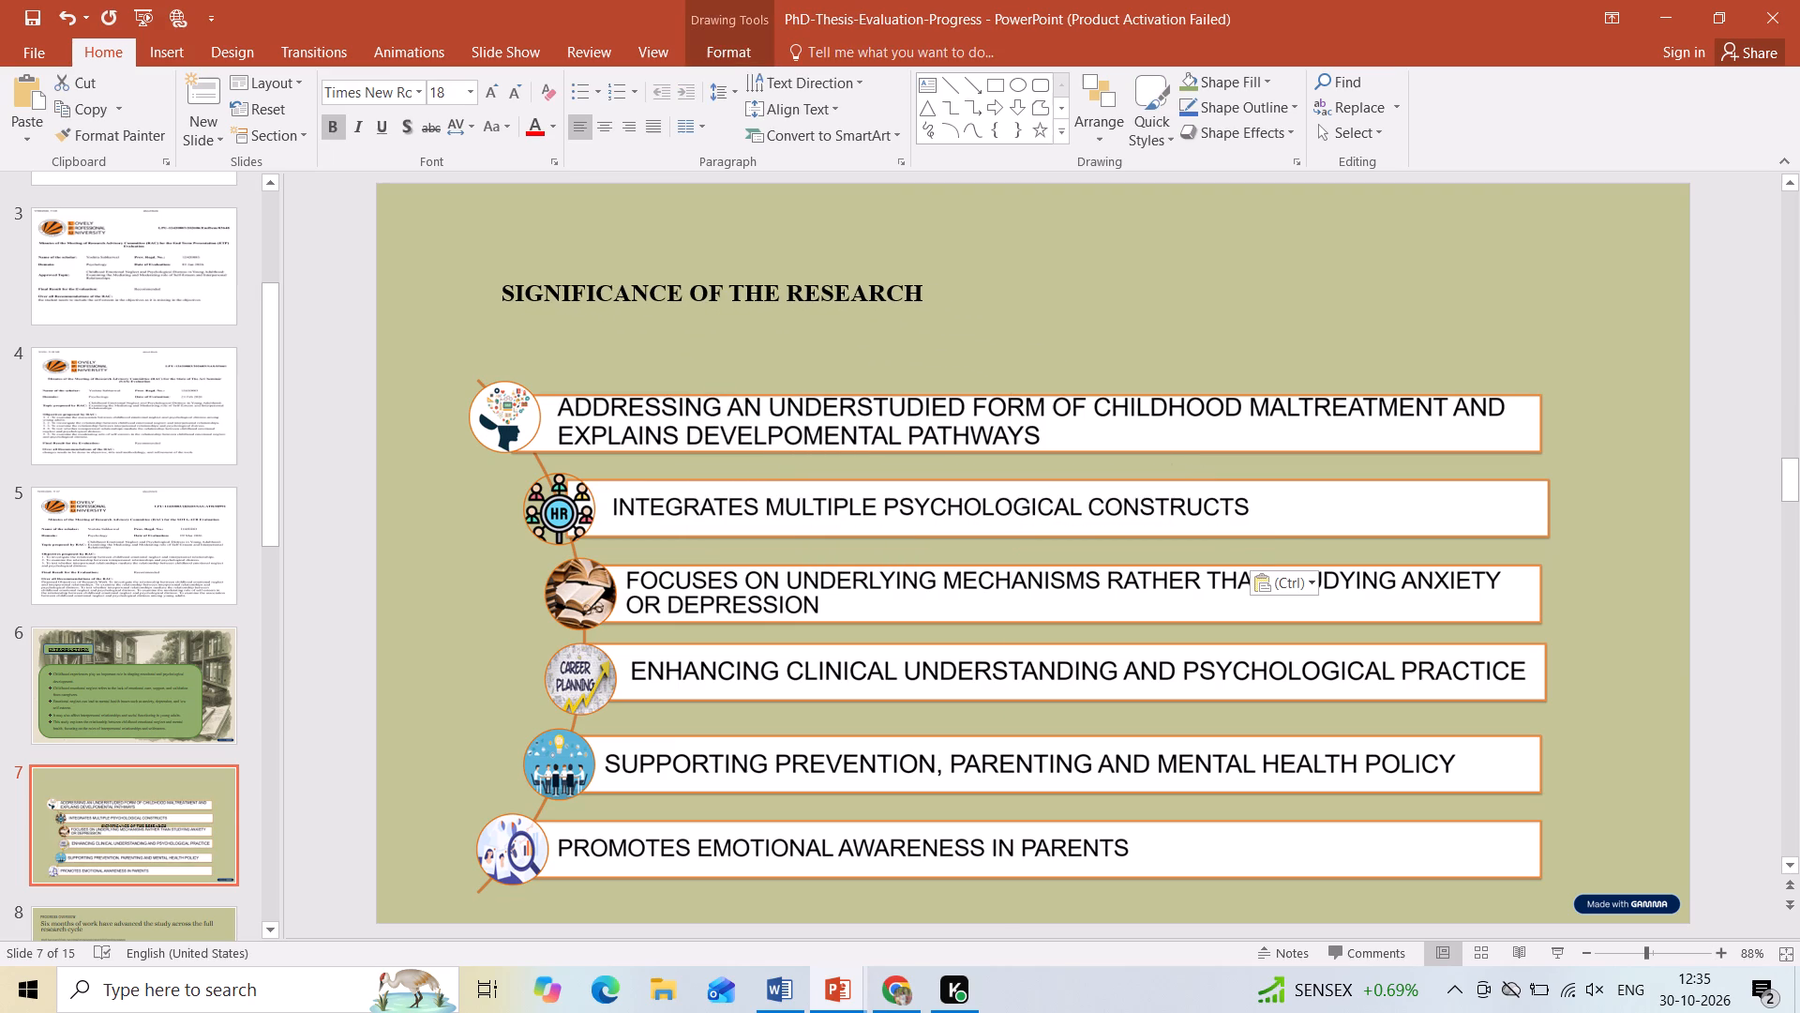
pyautogui.moveTo(742, 311); pyautogui.dragTo(739, 311)
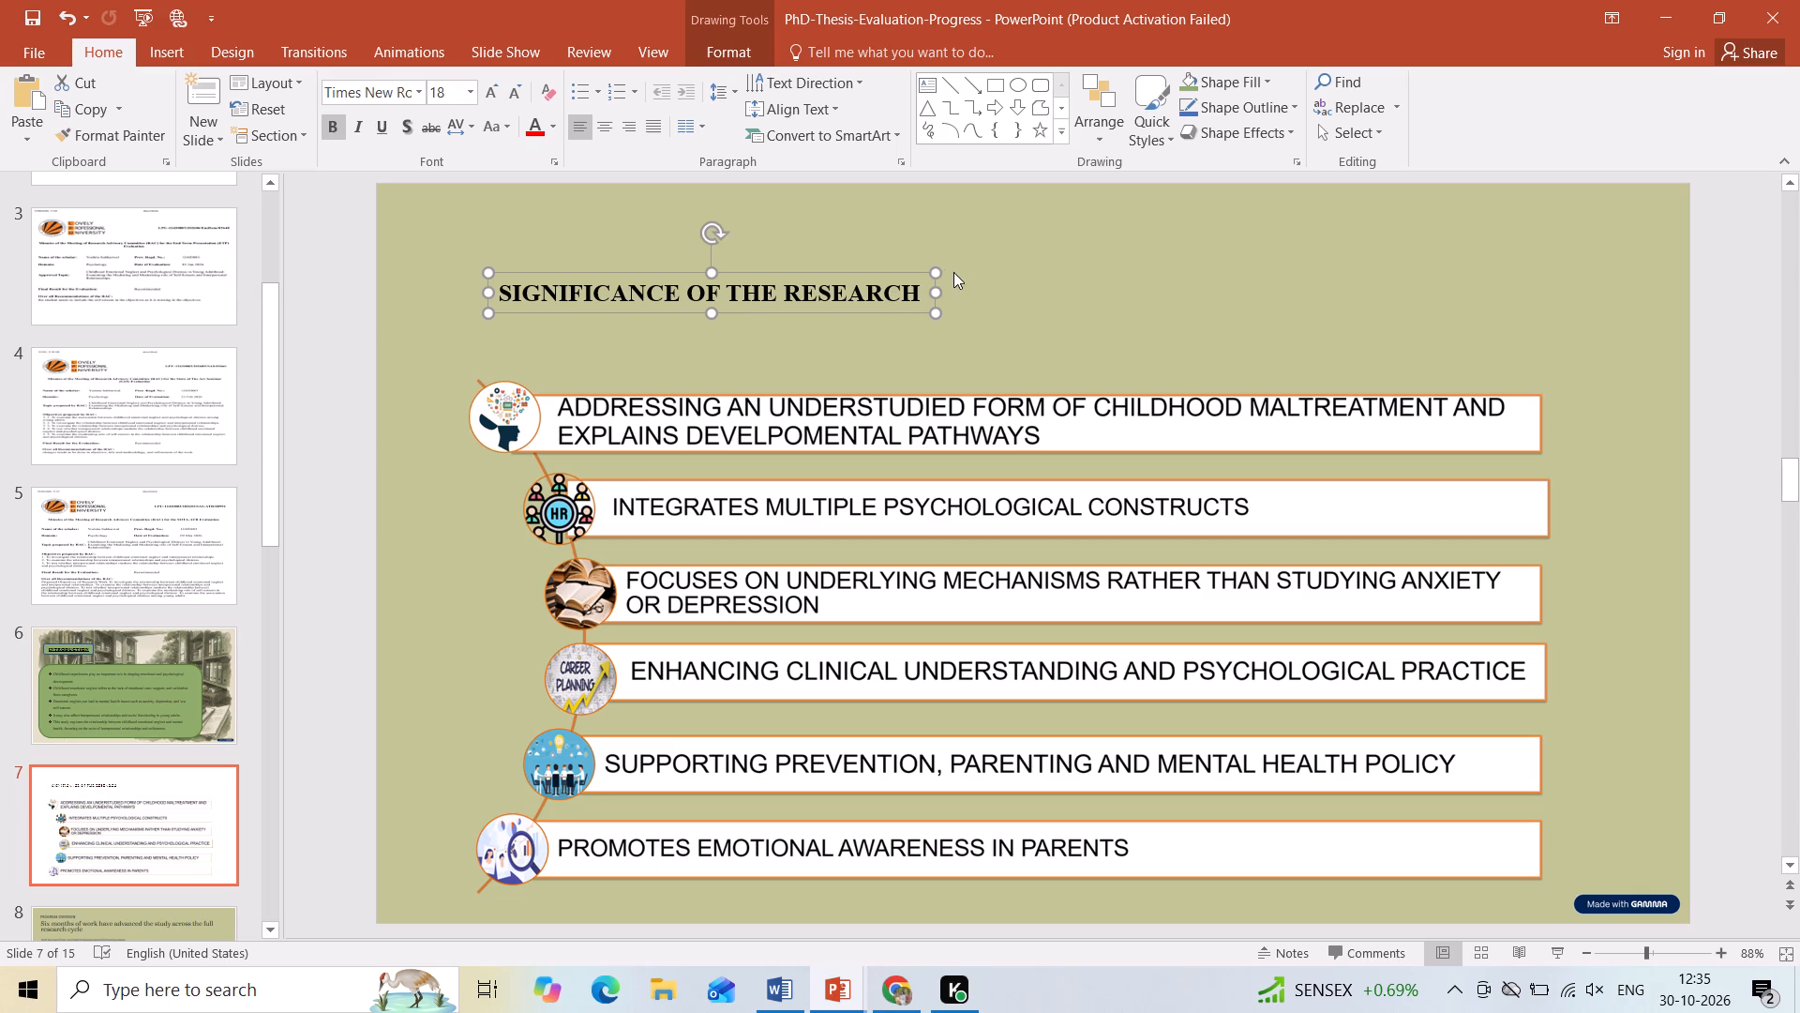
# Widen the heading's text box on slide 7 well beyond the end of its text and try to make it taller.
pyautogui.moveTo(937, 289); pyautogui.dragTo(1223, 299)
pyautogui.moveTo(859, 314); pyautogui.dragTo(866, 363)
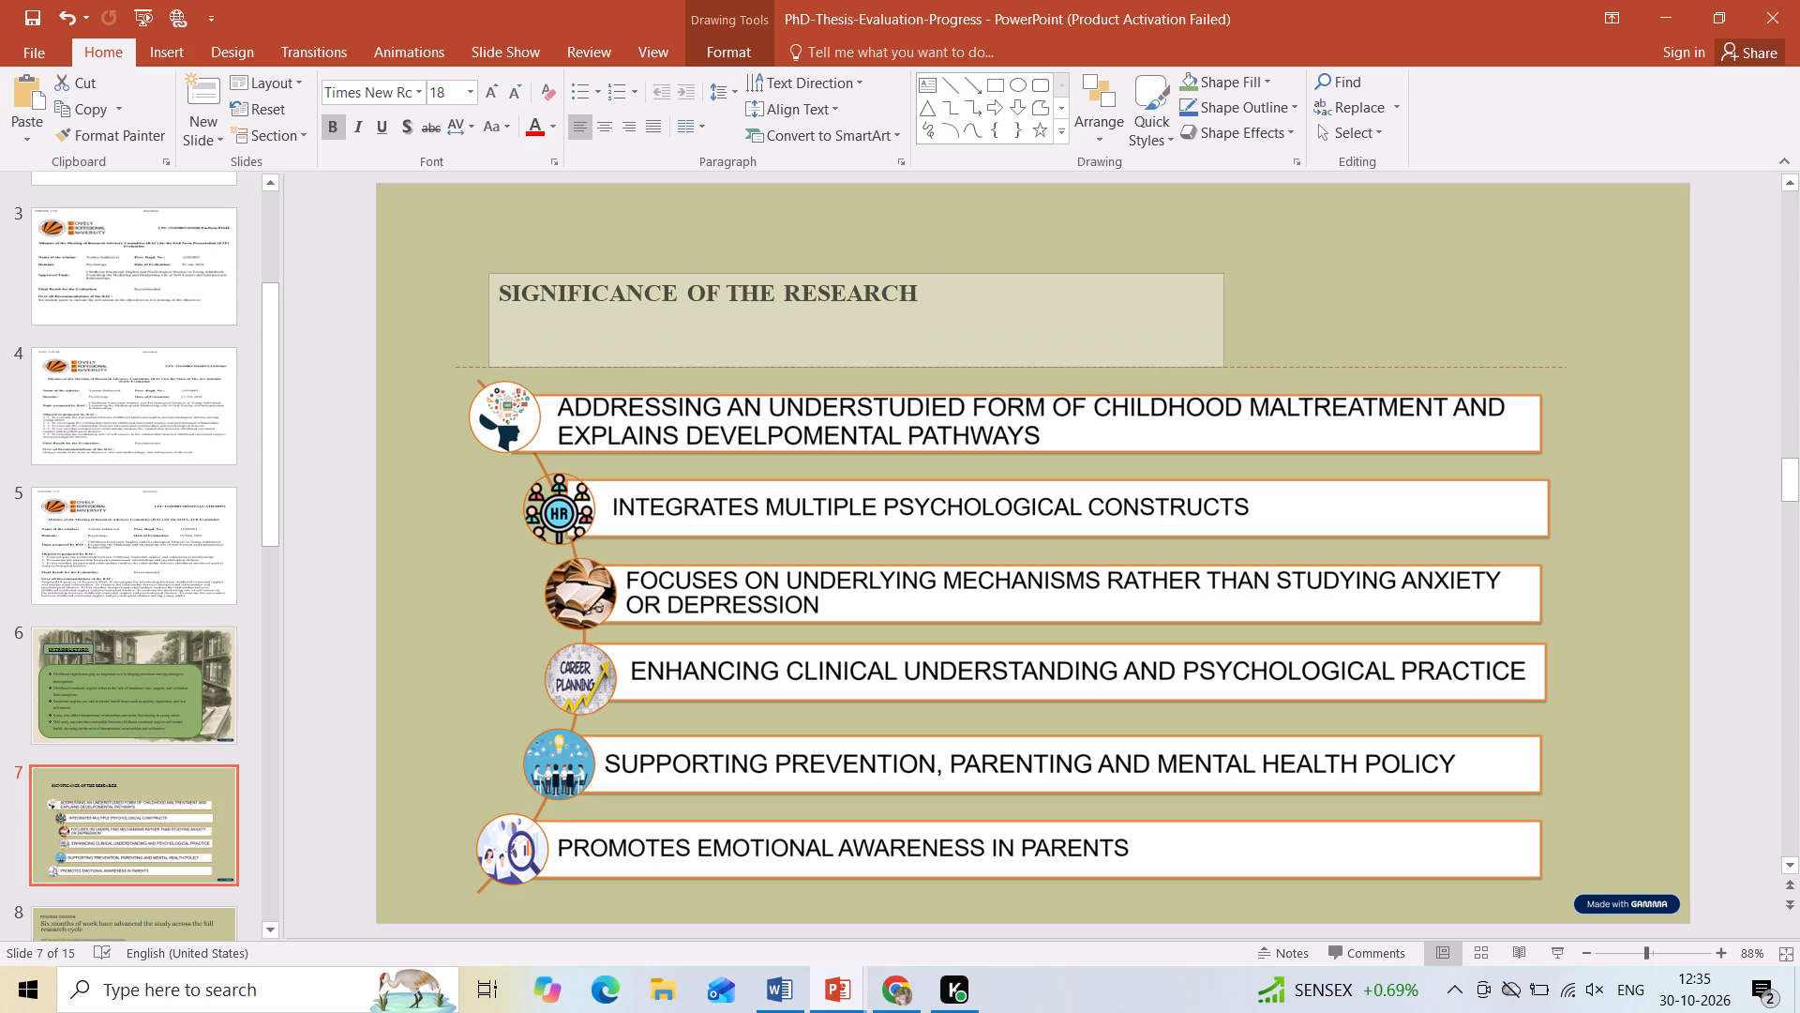
pyautogui.moveTo(866, 363); pyautogui.dragTo(867, 365)
# Format the SIGNIFICANCE OF THE RESEARCH heading text as size 28, underlined and italic.
pyautogui.moveTo(931, 295); pyautogui.dragTo(914, 295)
pyautogui.moveTo(928, 284); pyautogui.dragTo(906, 290)
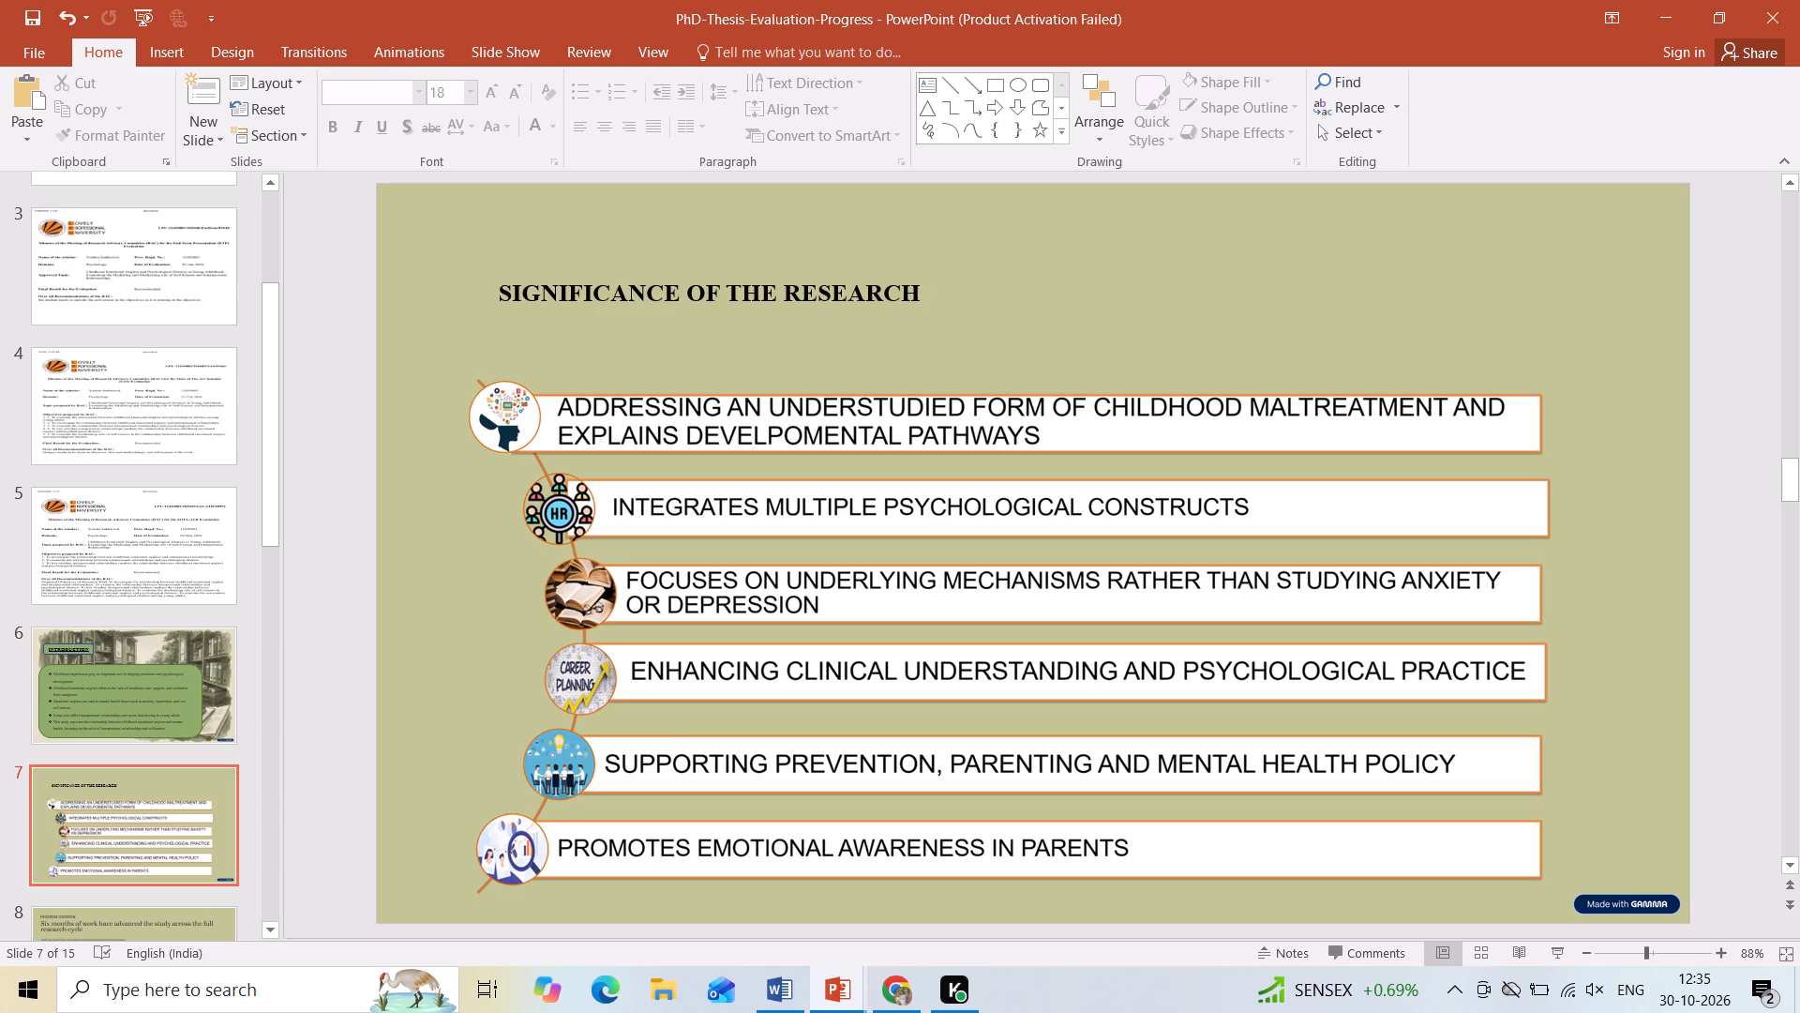
pyautogui.click(906, 290)
pyautogui.click(918, 288)
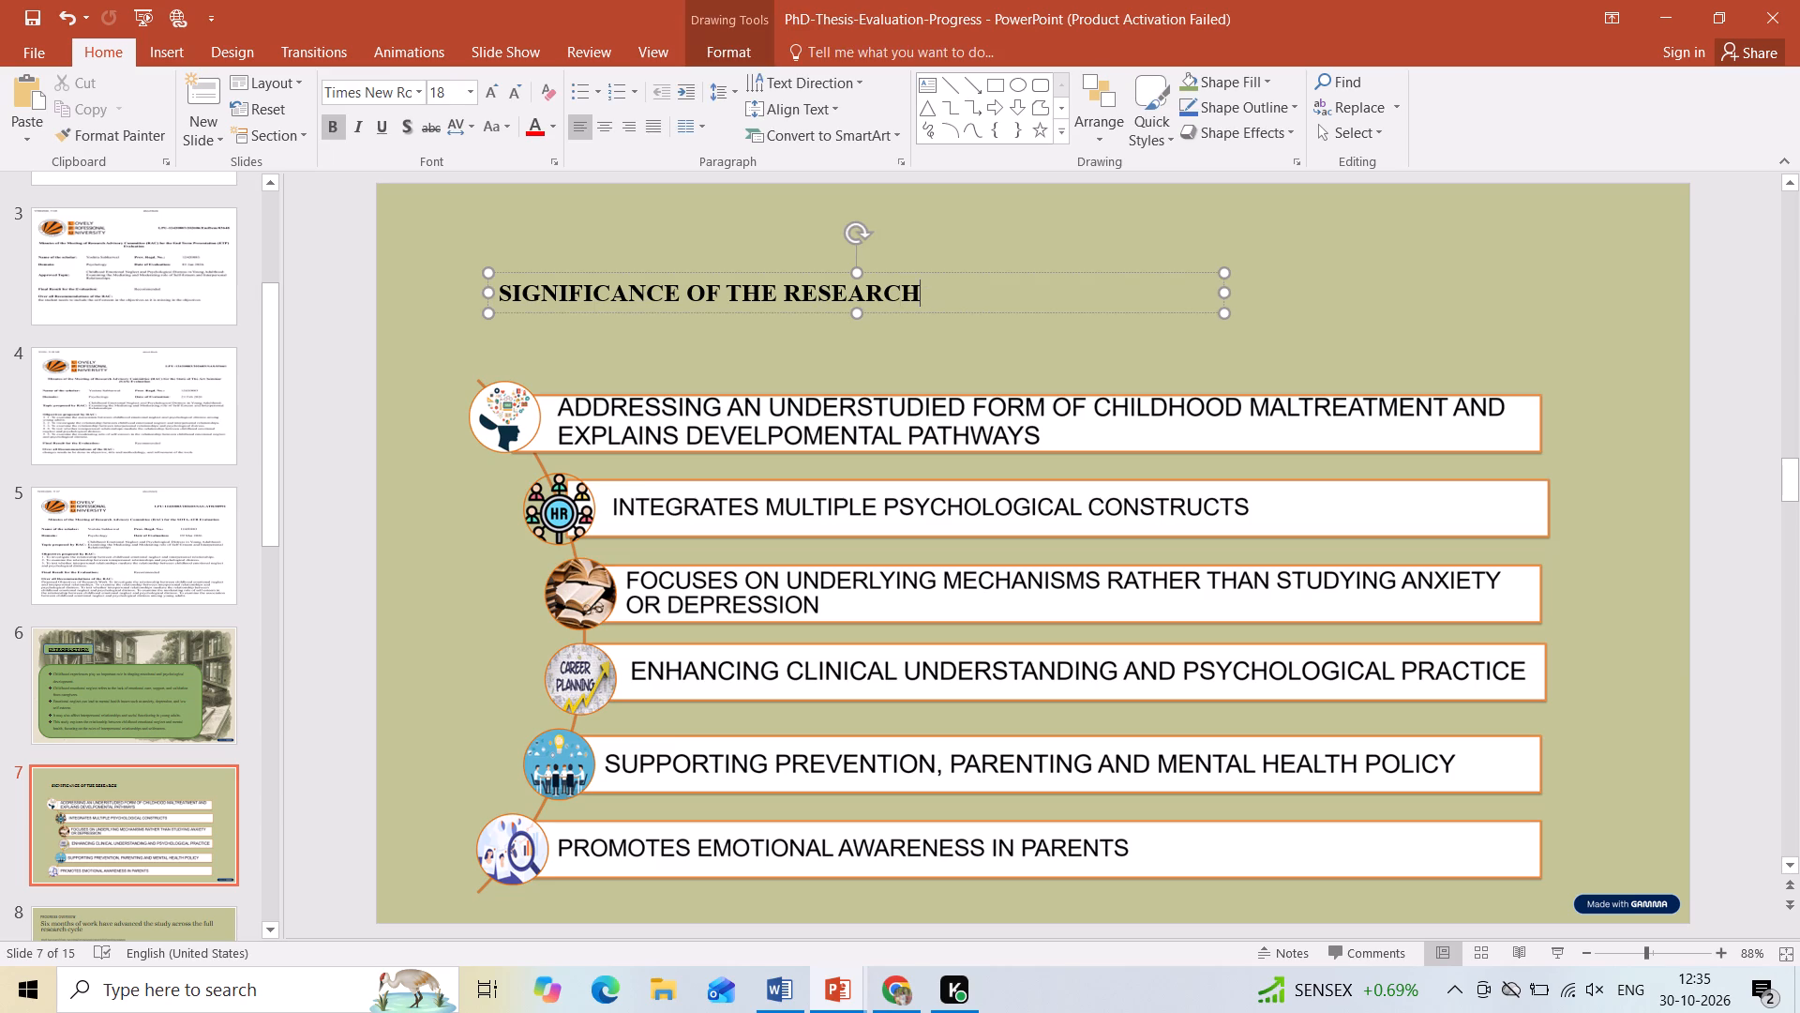
pyautogui.moveTo(918, 288); pyautogui.dragTo(537, 303)
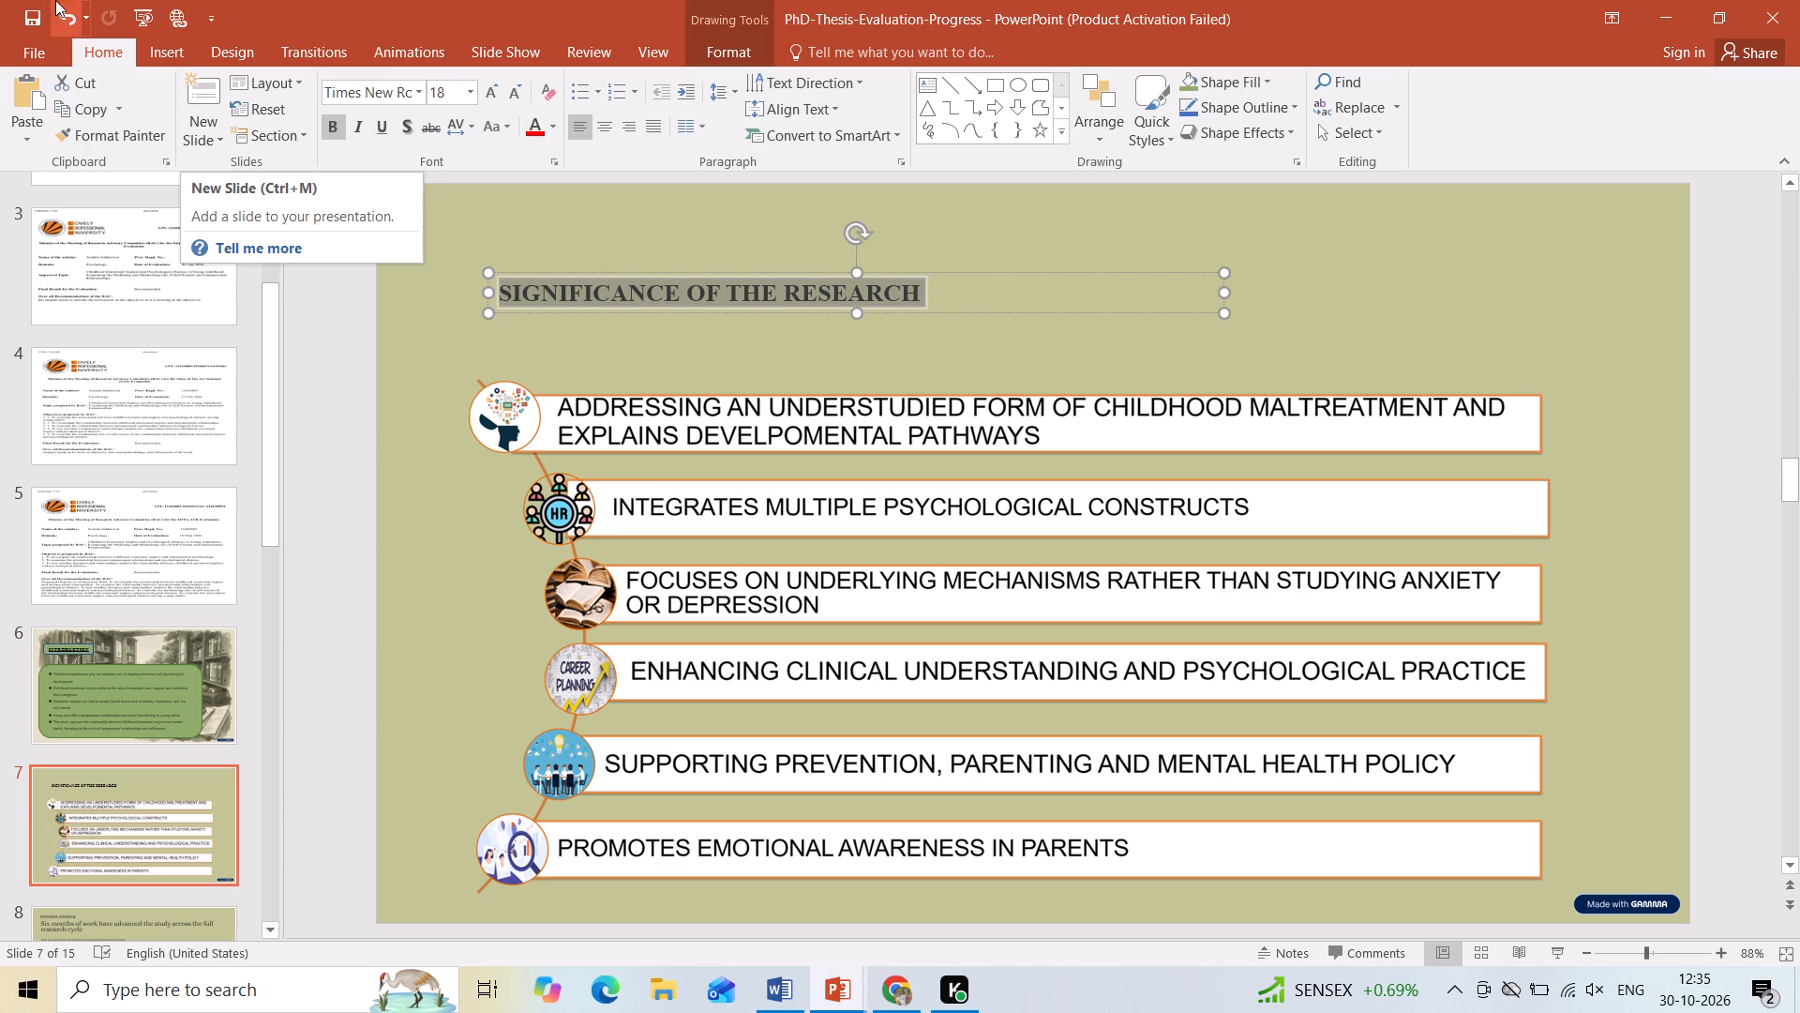
pyautogui.click(466, 96)
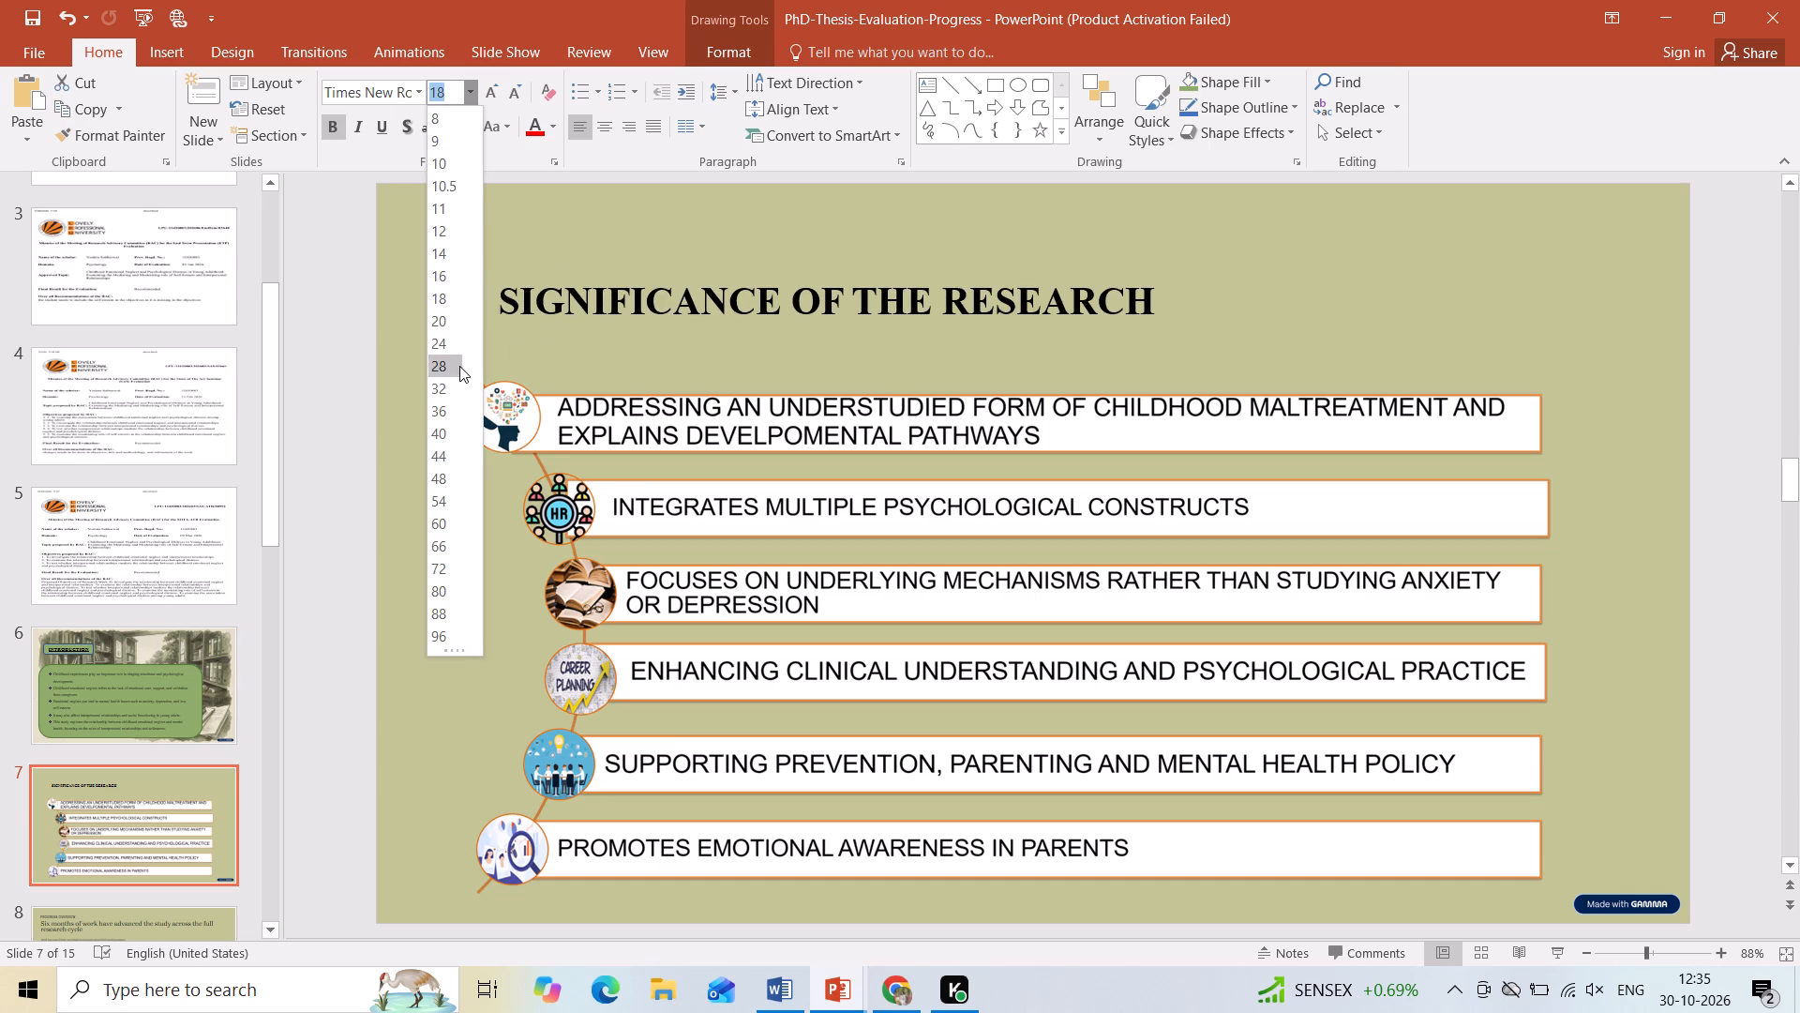
pyautogui.click(459, 366)
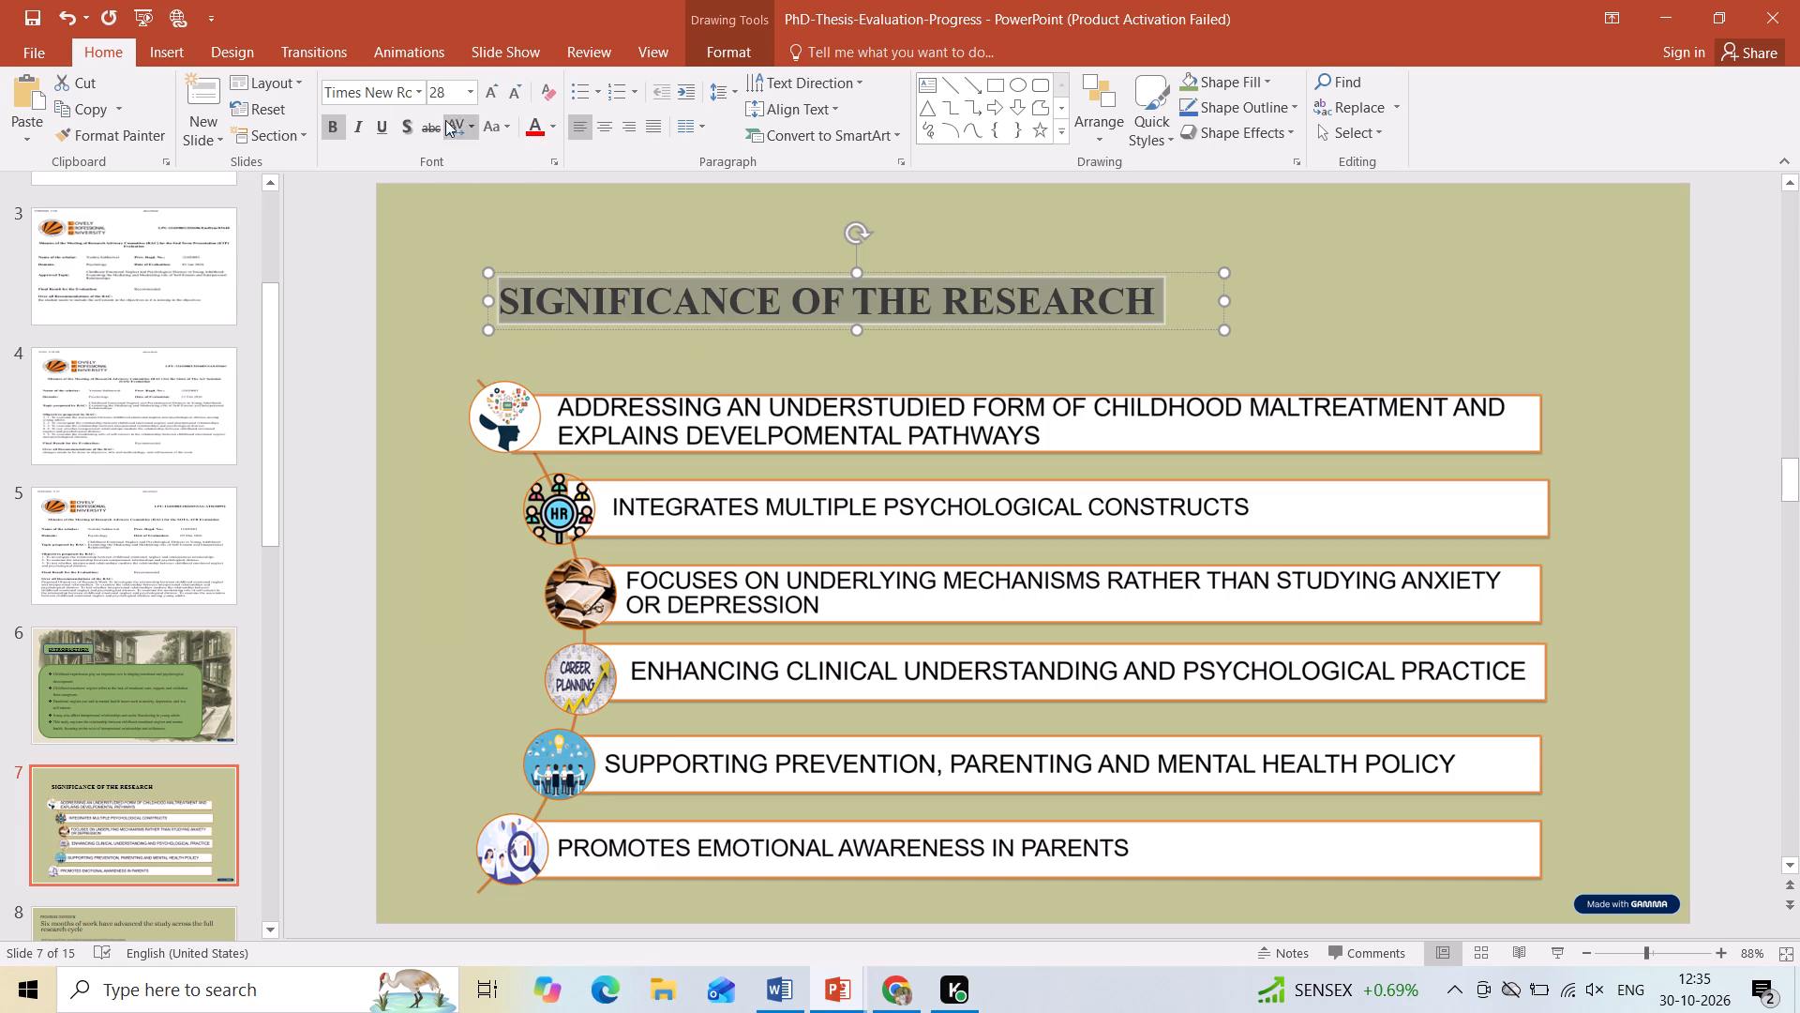
pyautogui.click(389, 125)
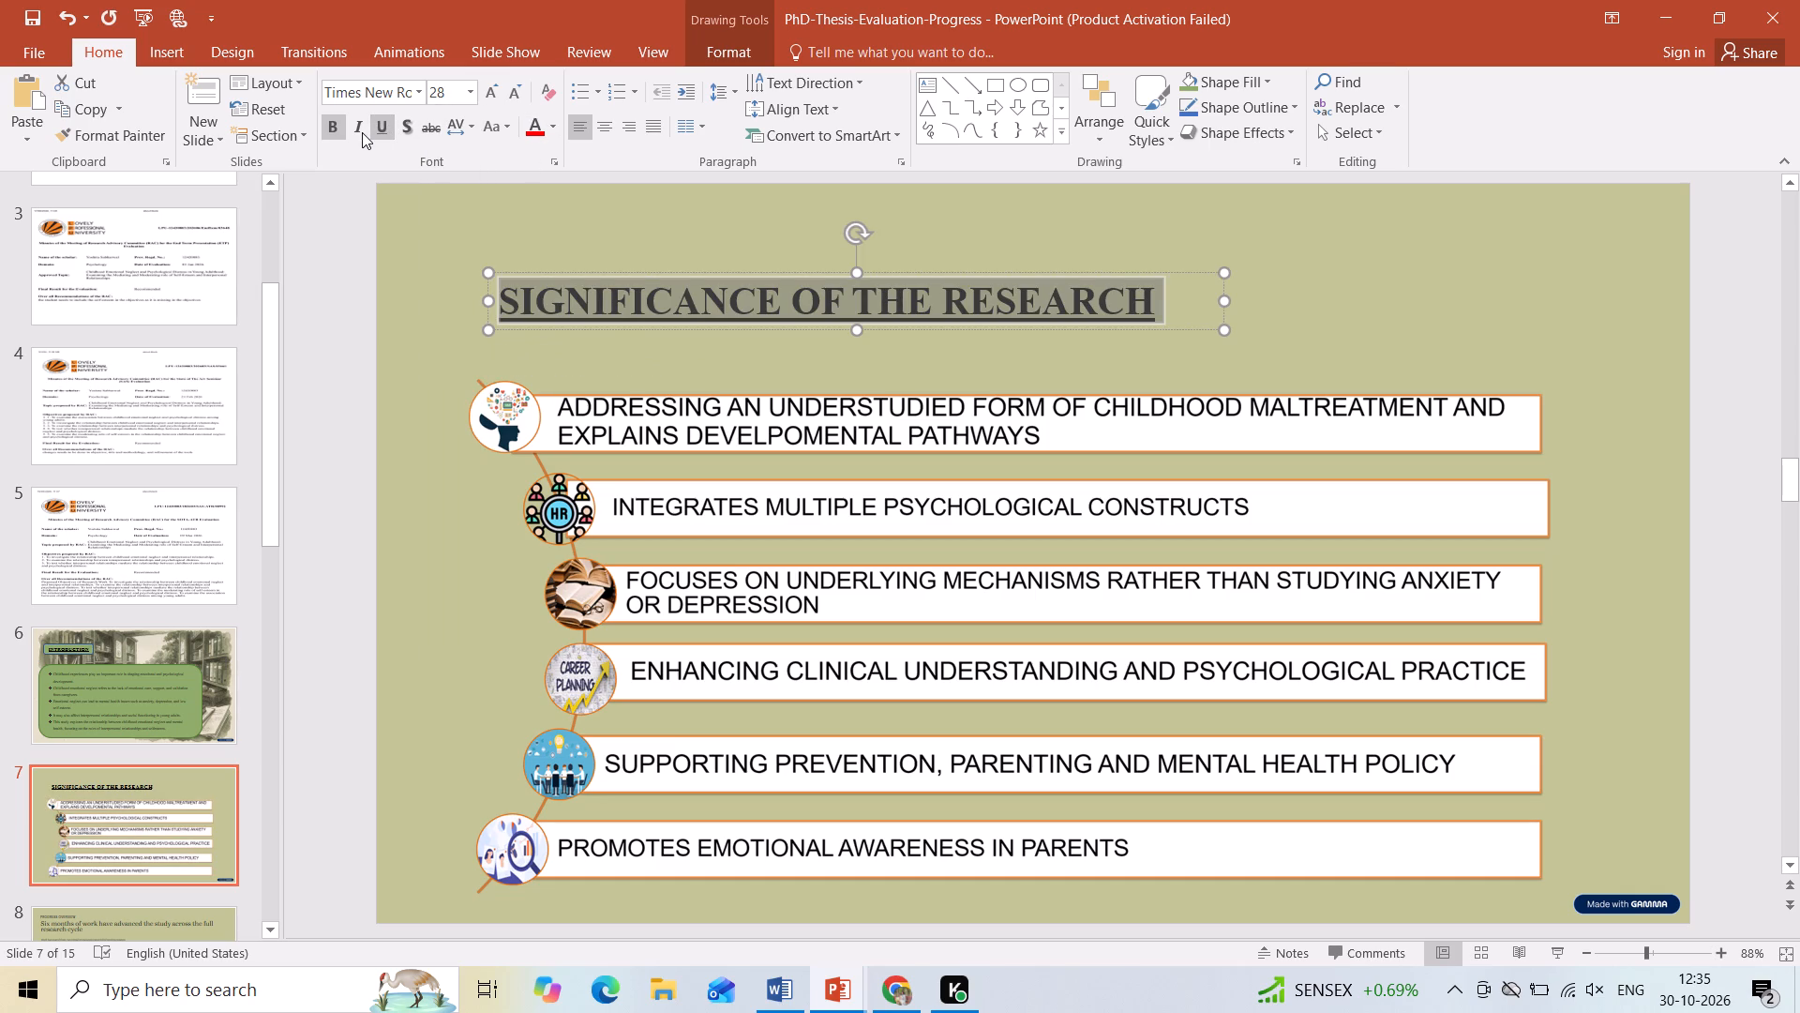
pyautogui.click(362, 132)
pyautogui.click(517, 315)
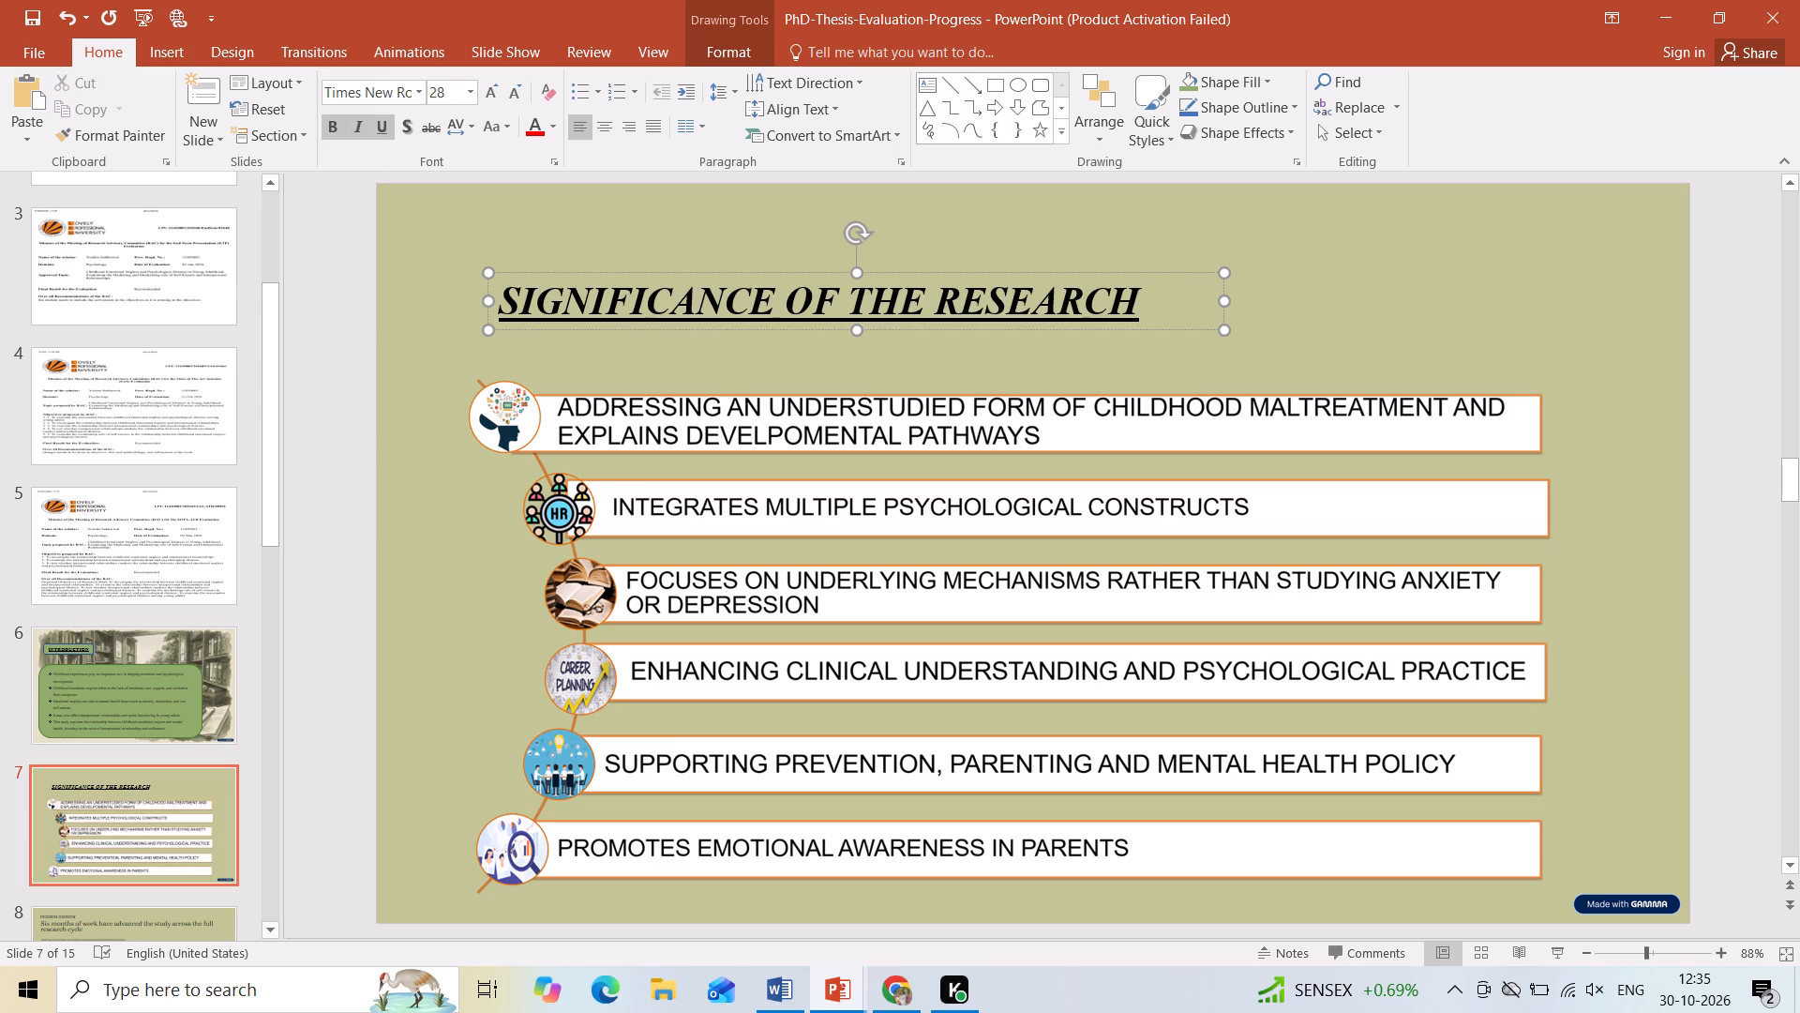
# Align the SIGNIFICANCE OF THE RESEARCH heading's text box on slide 7 with the outer edge of the list picture below it.
pyautogui.moveTo(577, 335); pyautogui.dragTo(558, 336)
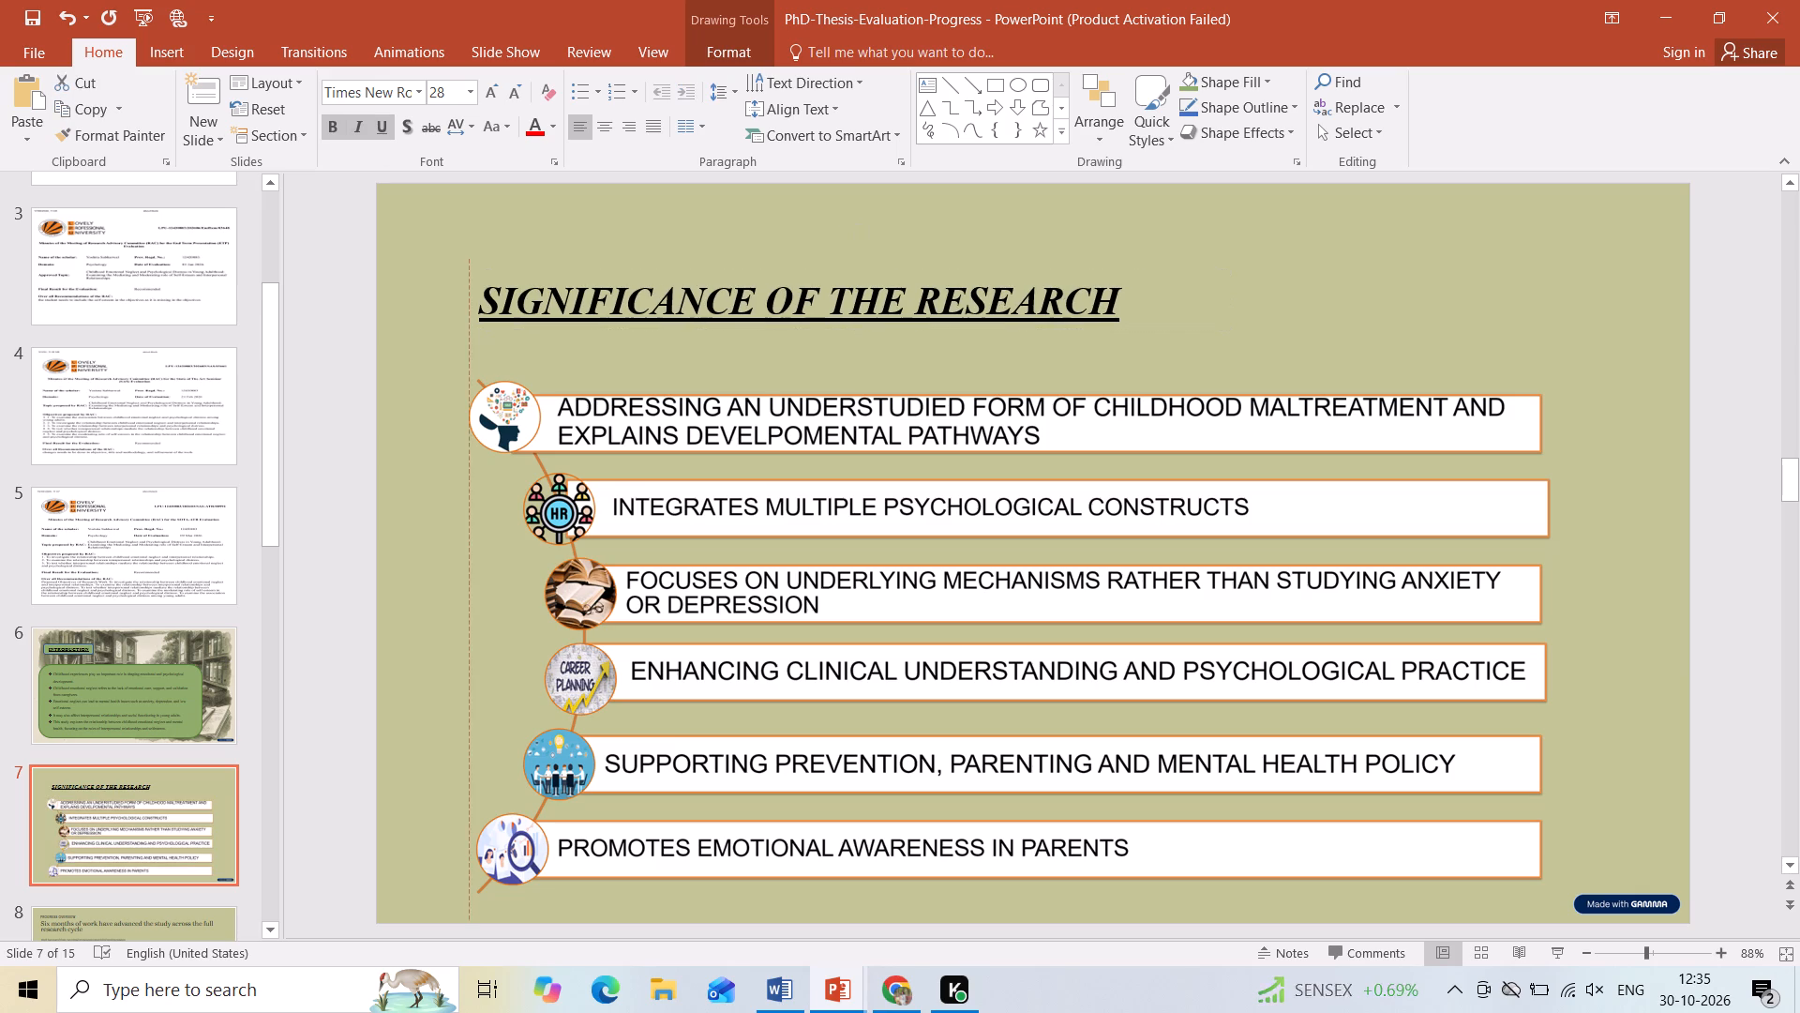
pyautogui.moveTo(558, 336); pyautogui.dragTo(553, 336)
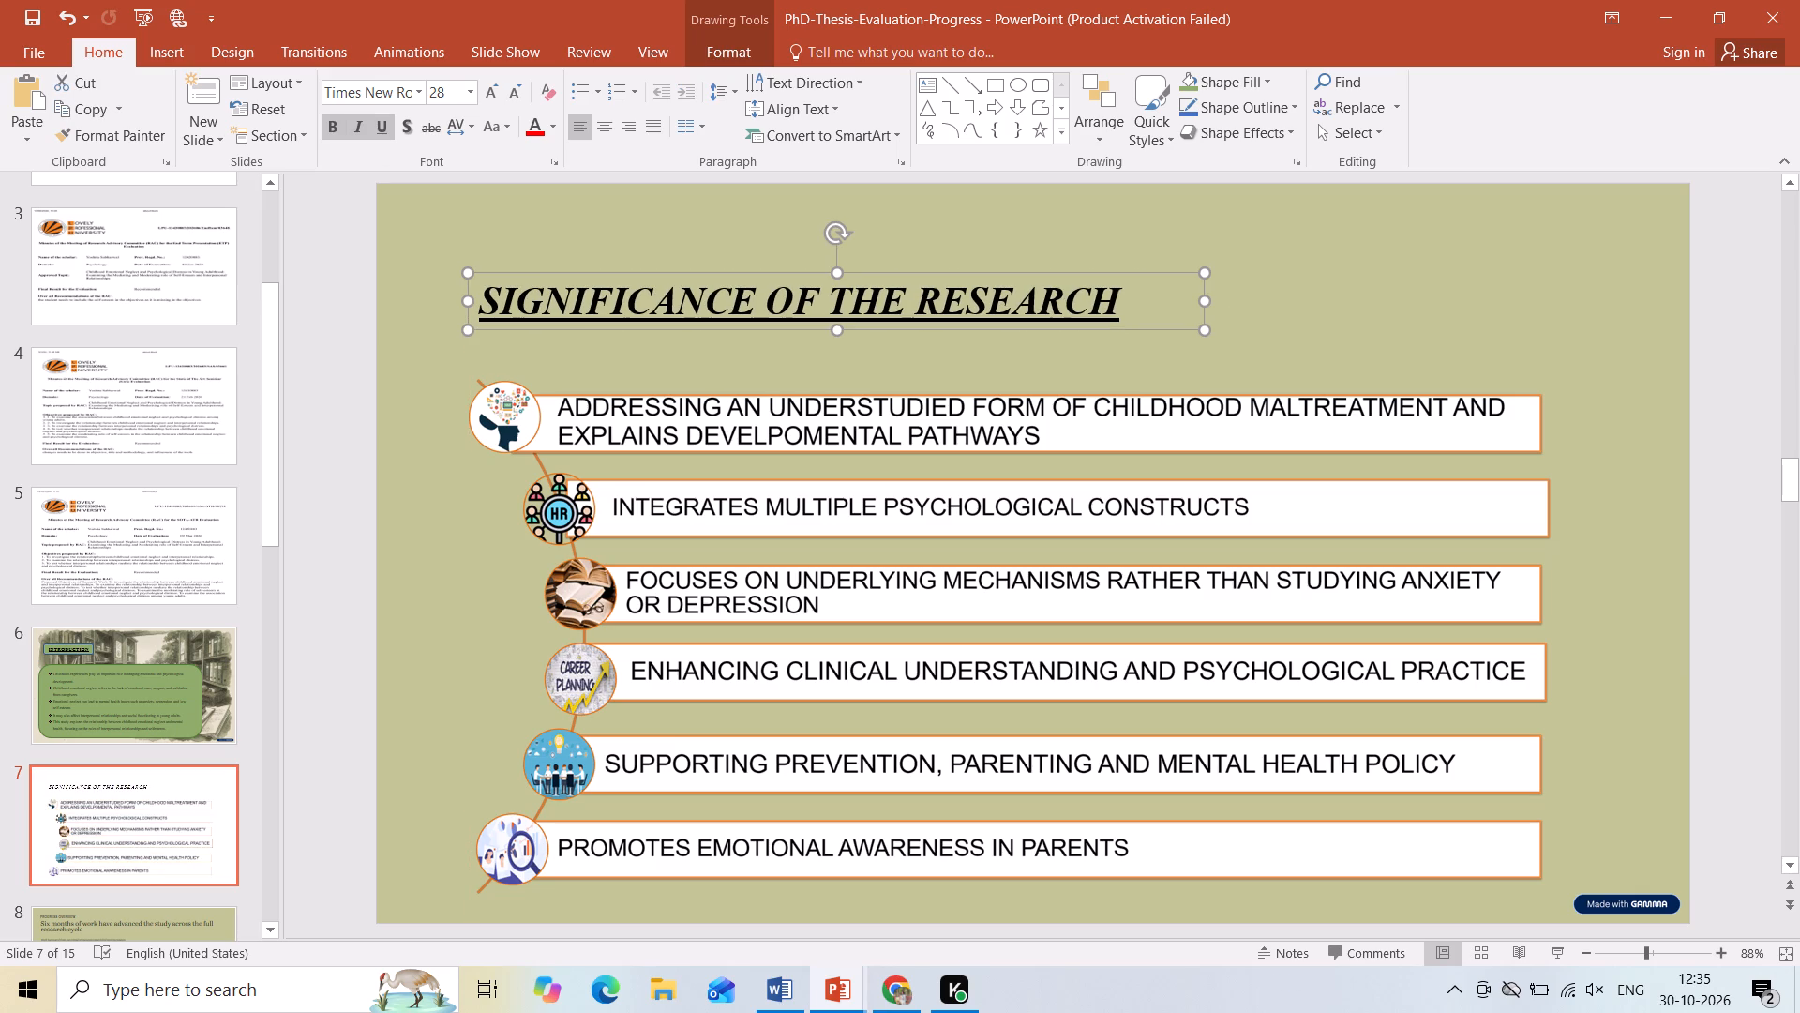
pyautogui.click(1315, 351)
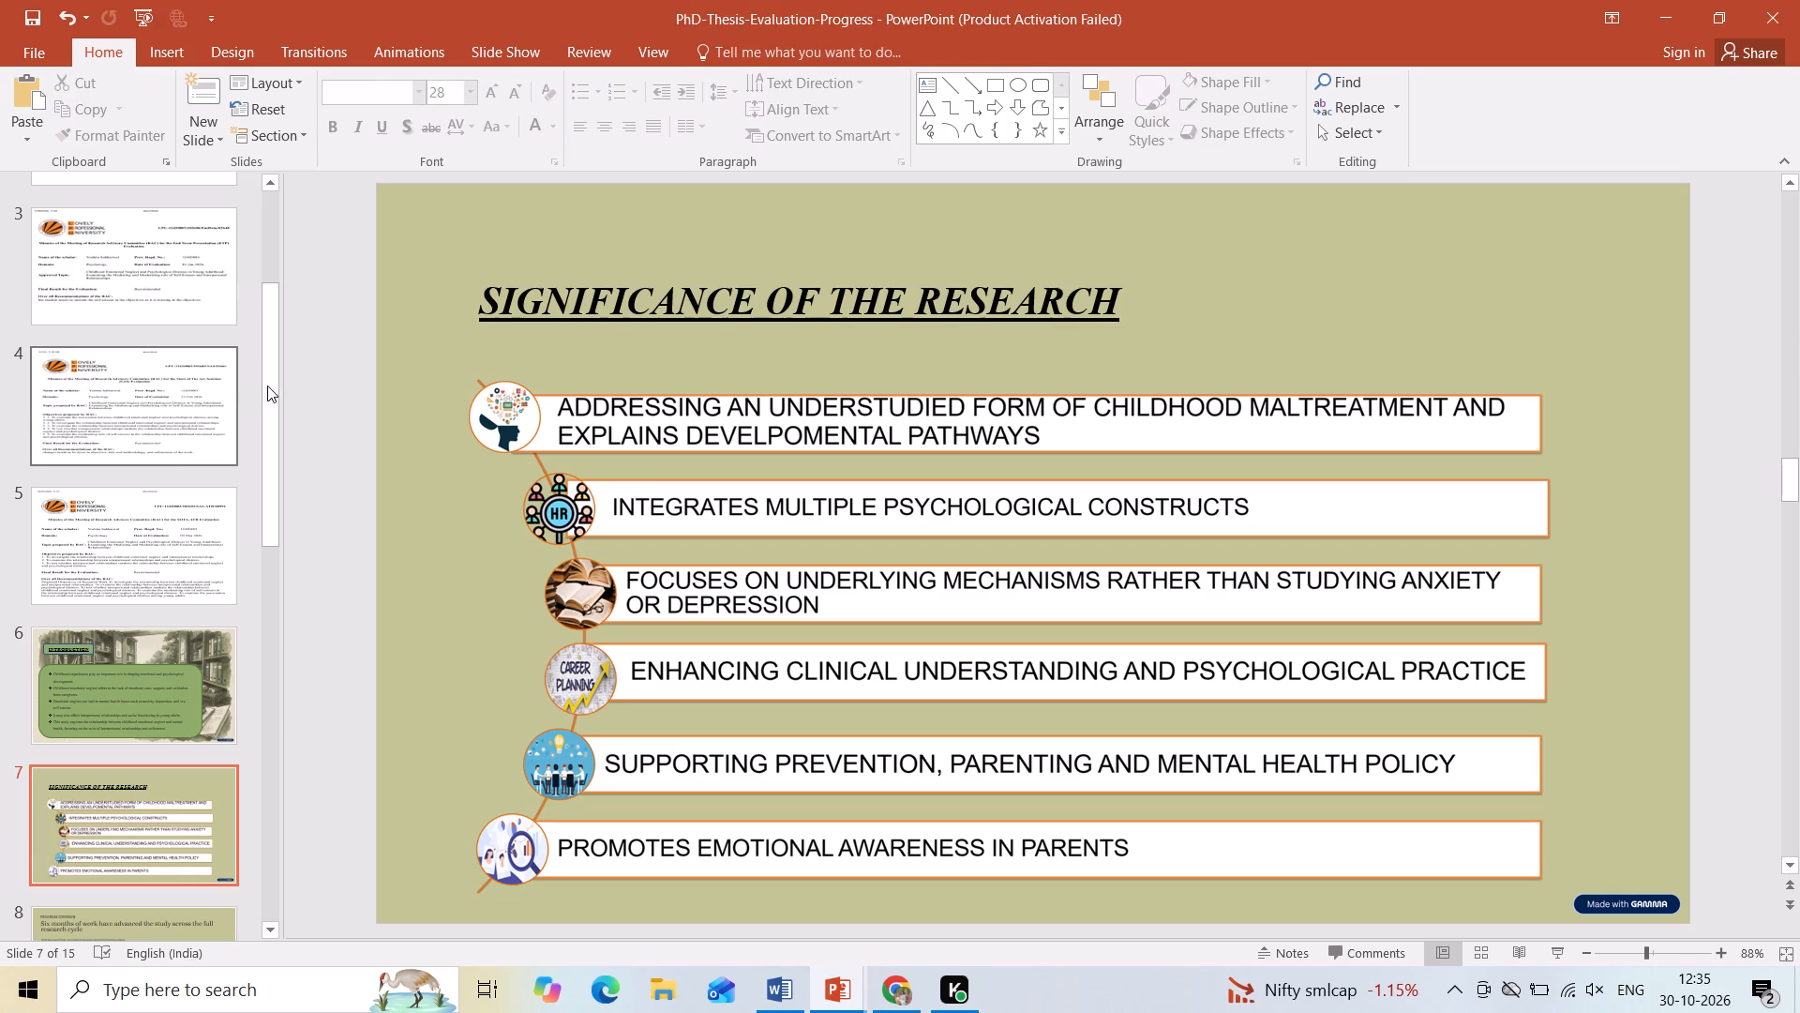
# Insert a new blank slide after slide 7.
pyautogui.moveTo(274, 390); pyautogui.dragTo(272, 510)
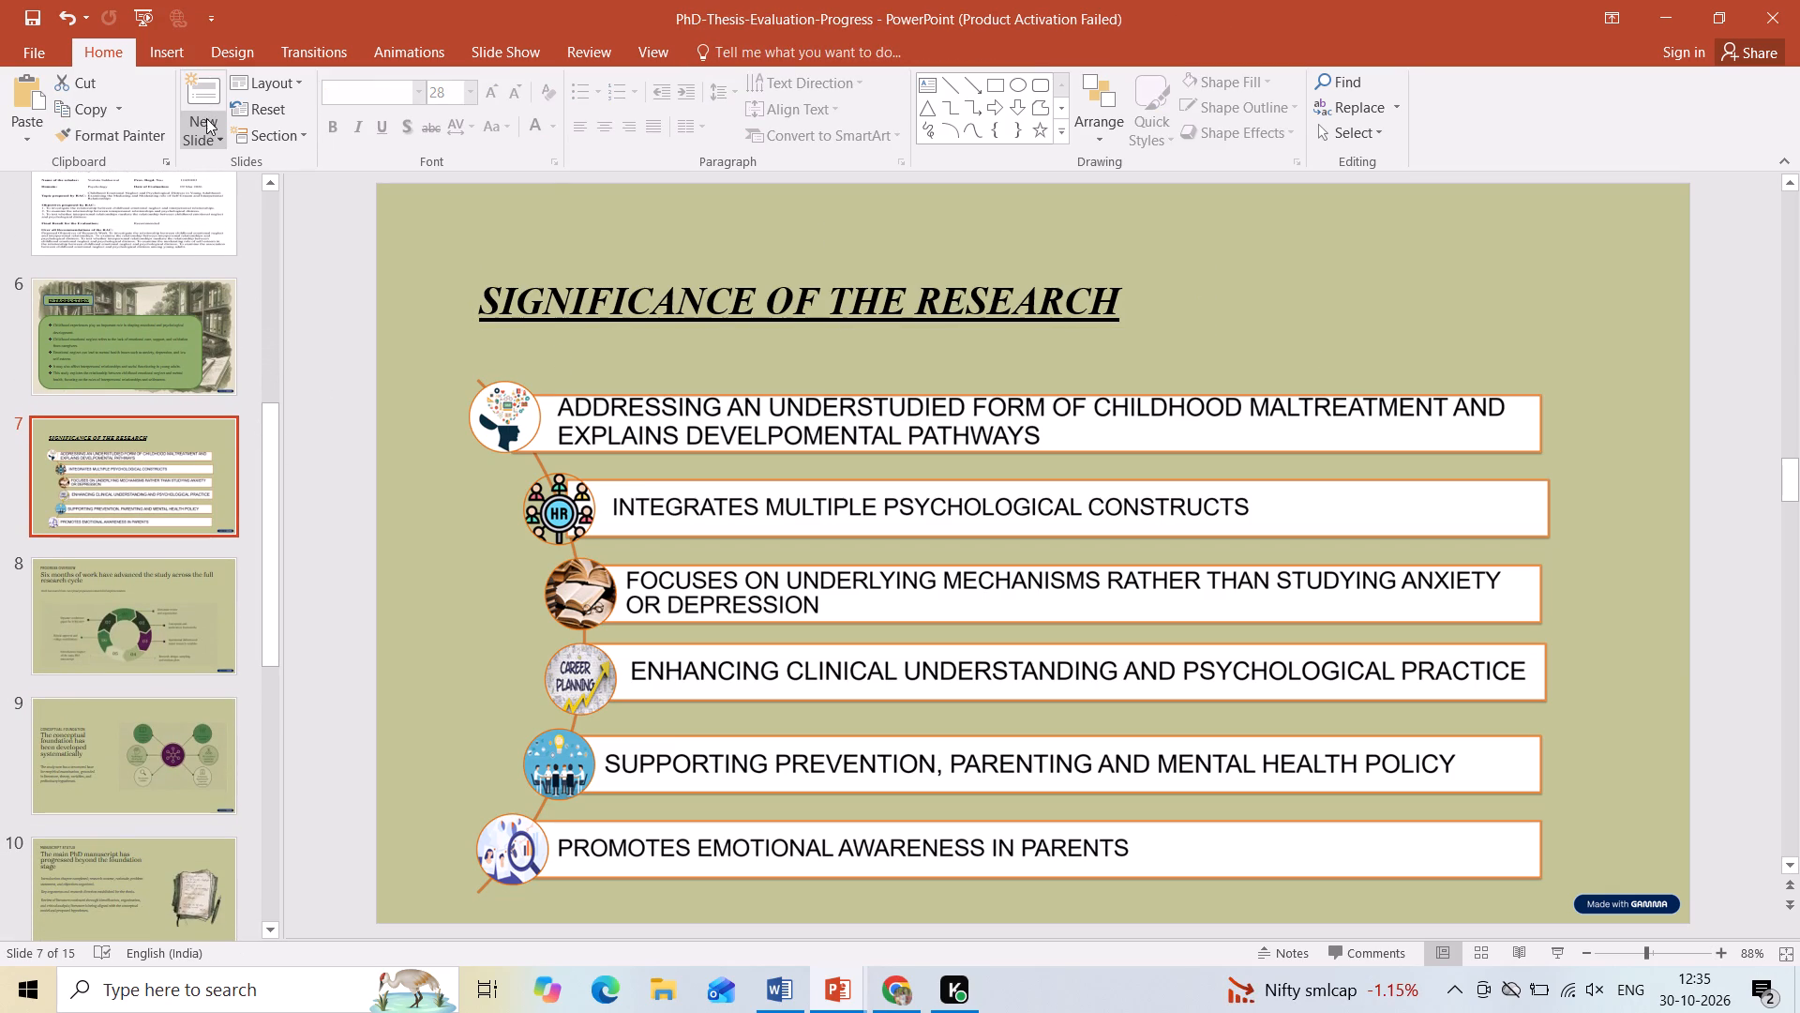
pyautogui.click(206, 119)
pyautogui.click(489, 211)
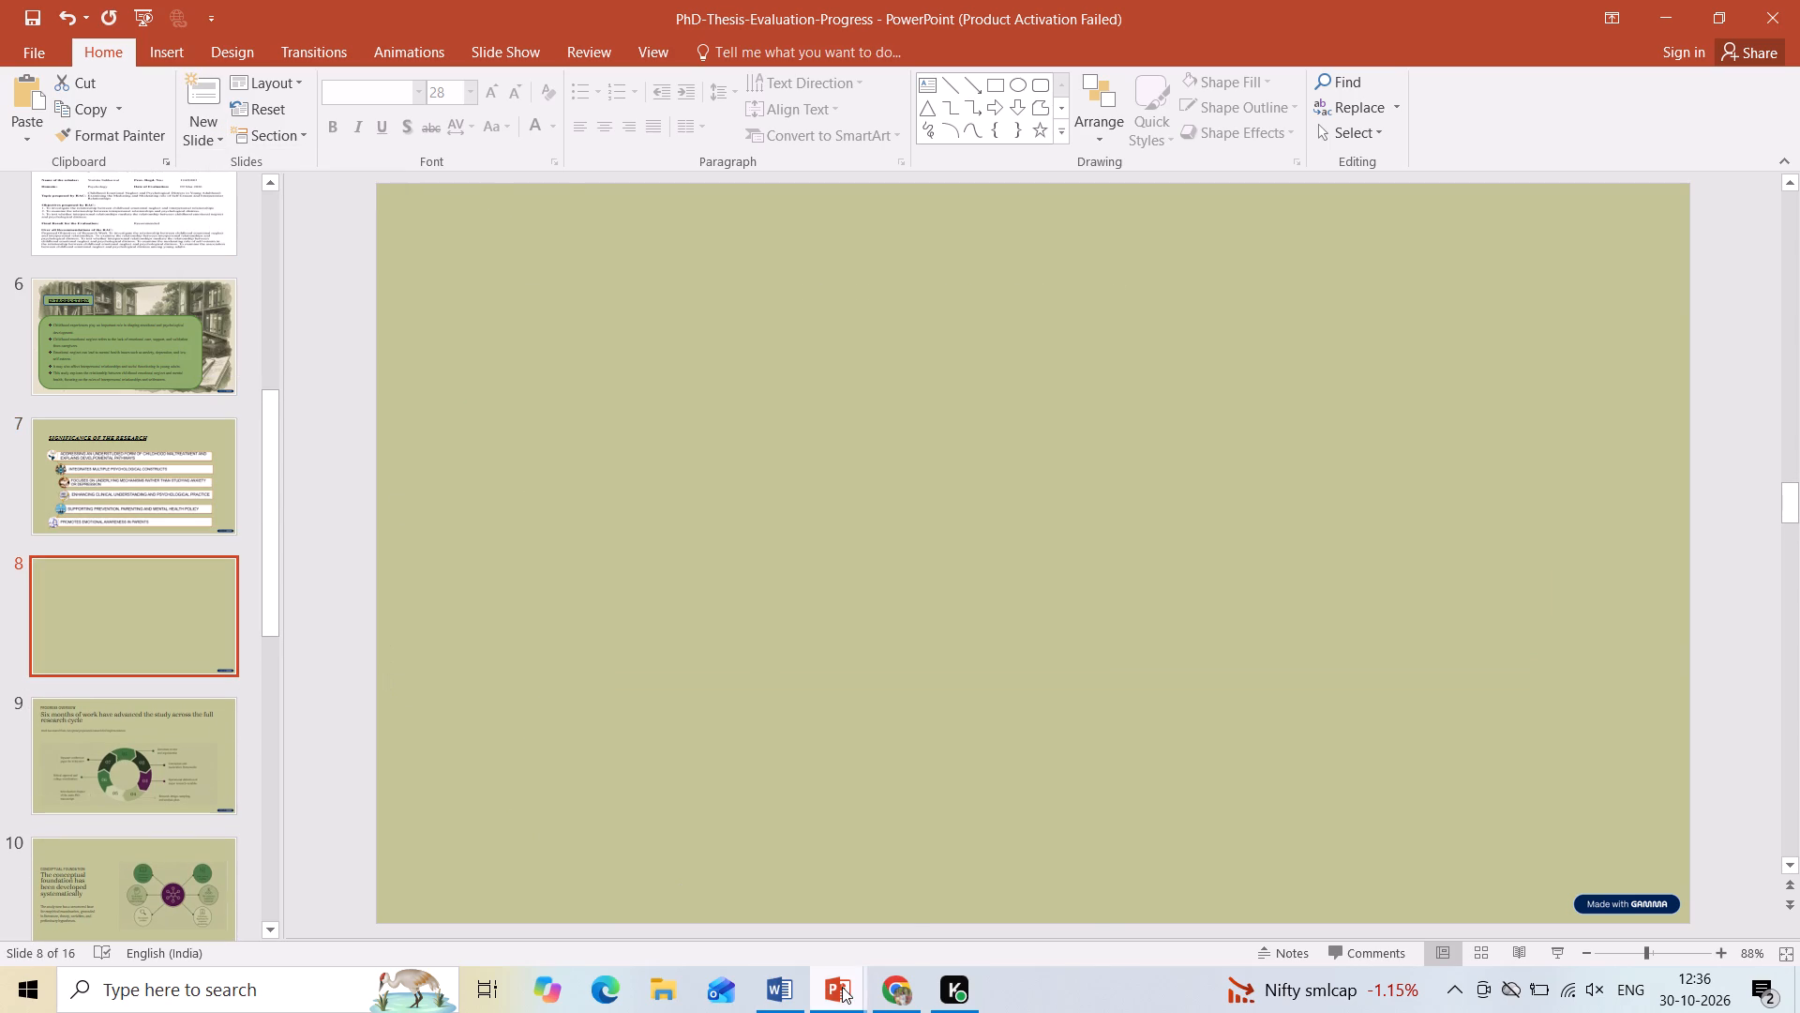
# Switch to the ETP 1 presentation and review the OBJECTIVES content on slide 7.
pyautogui.click(842, 987)
pyautogui.click(901, 887)
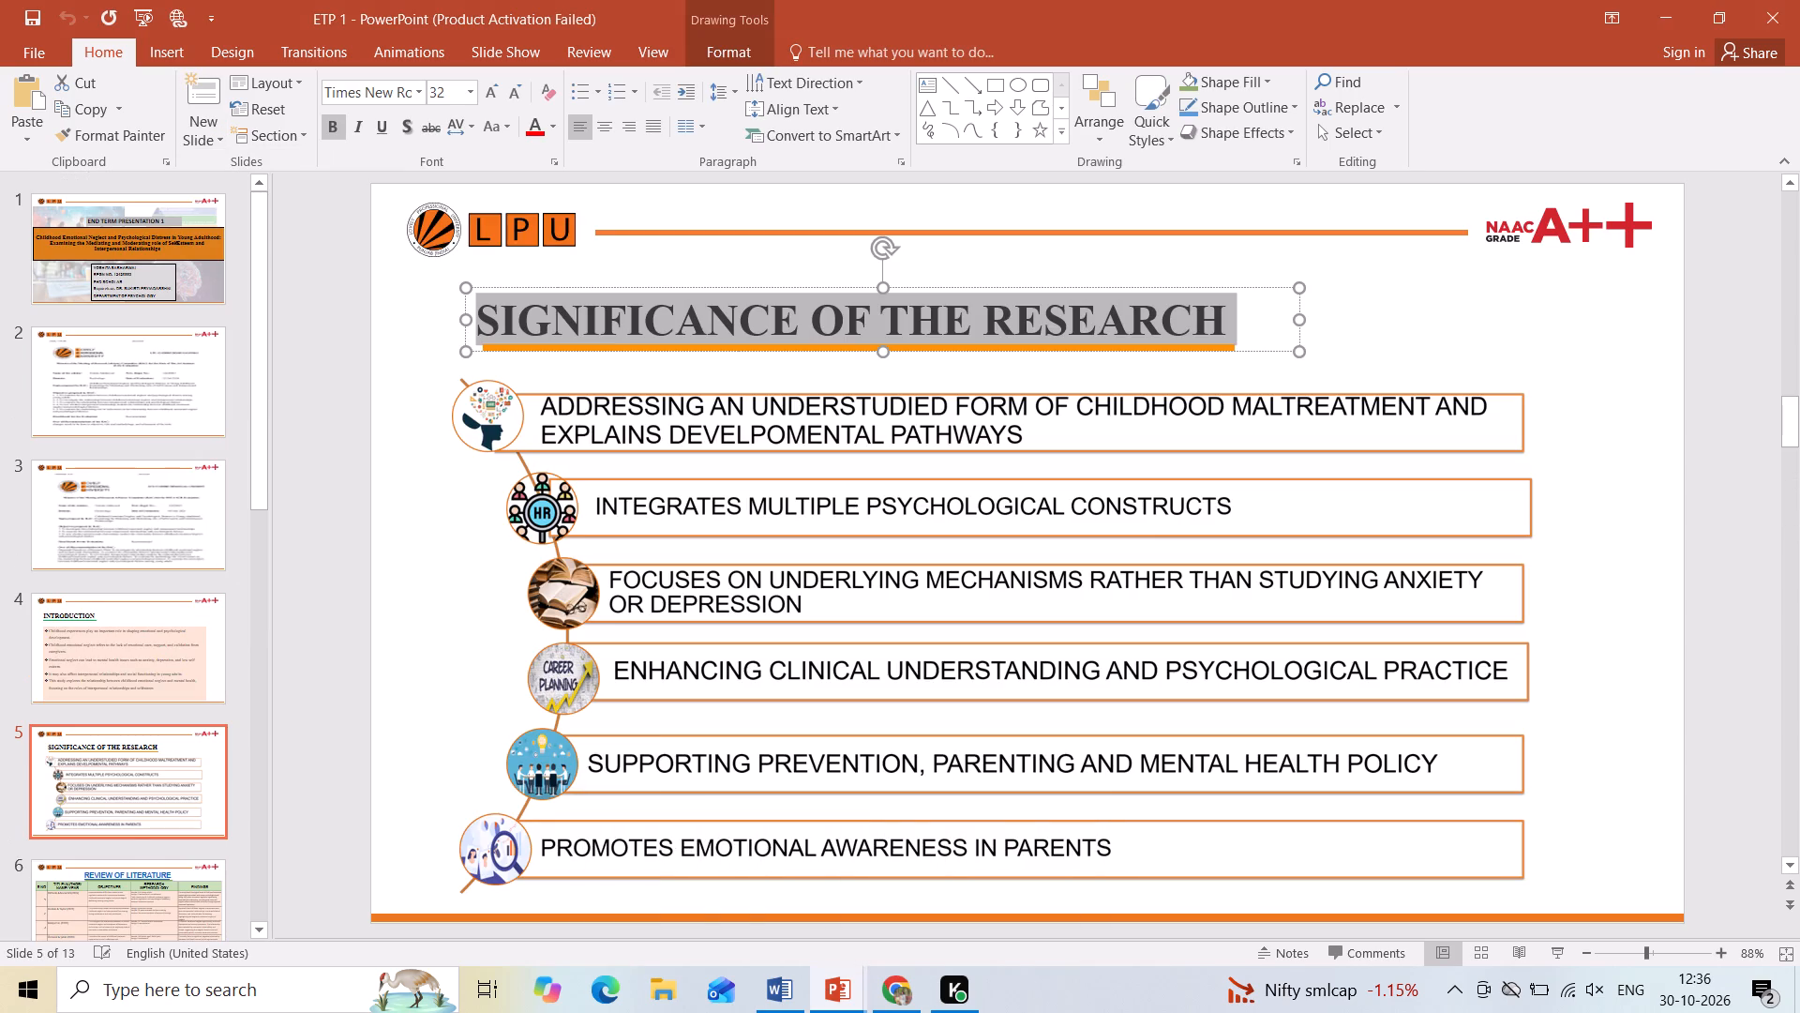
pyautogui.moveTo(265, 509); pyautogui.dragTo(269, 599)
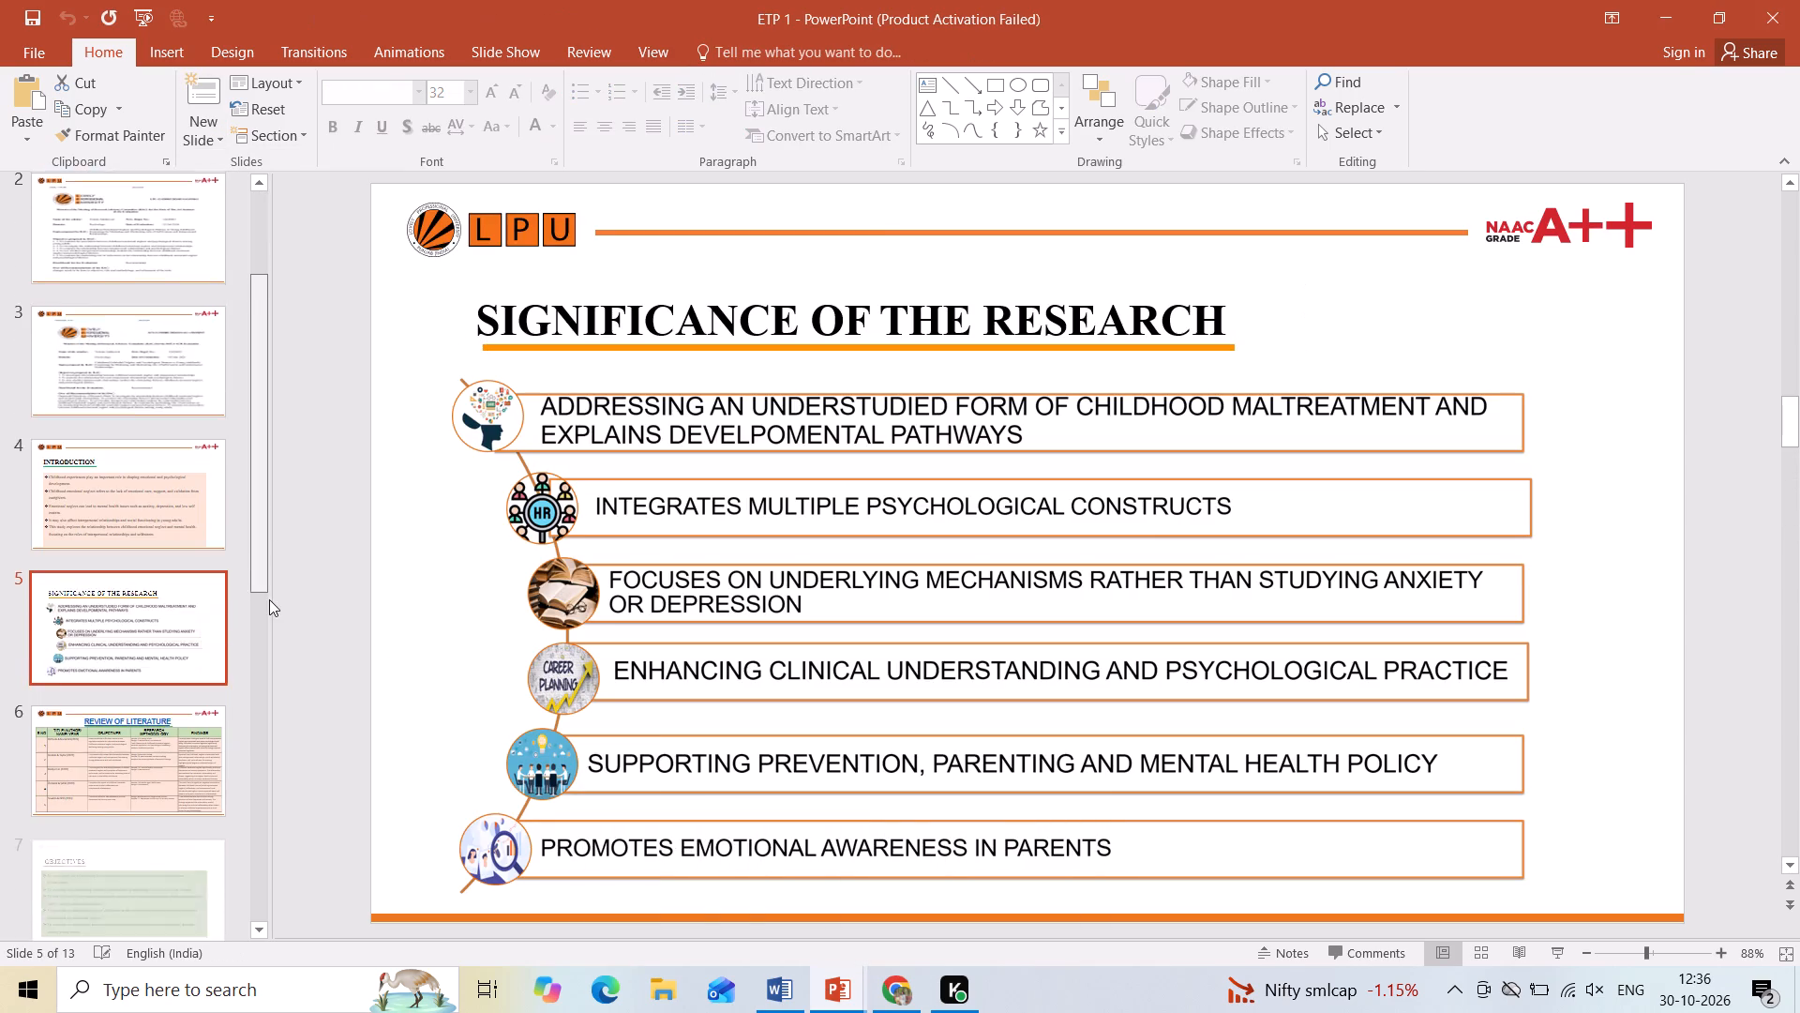
pyautogui.moveTo(269, 599); pyautogui.dragTo(255, 695)
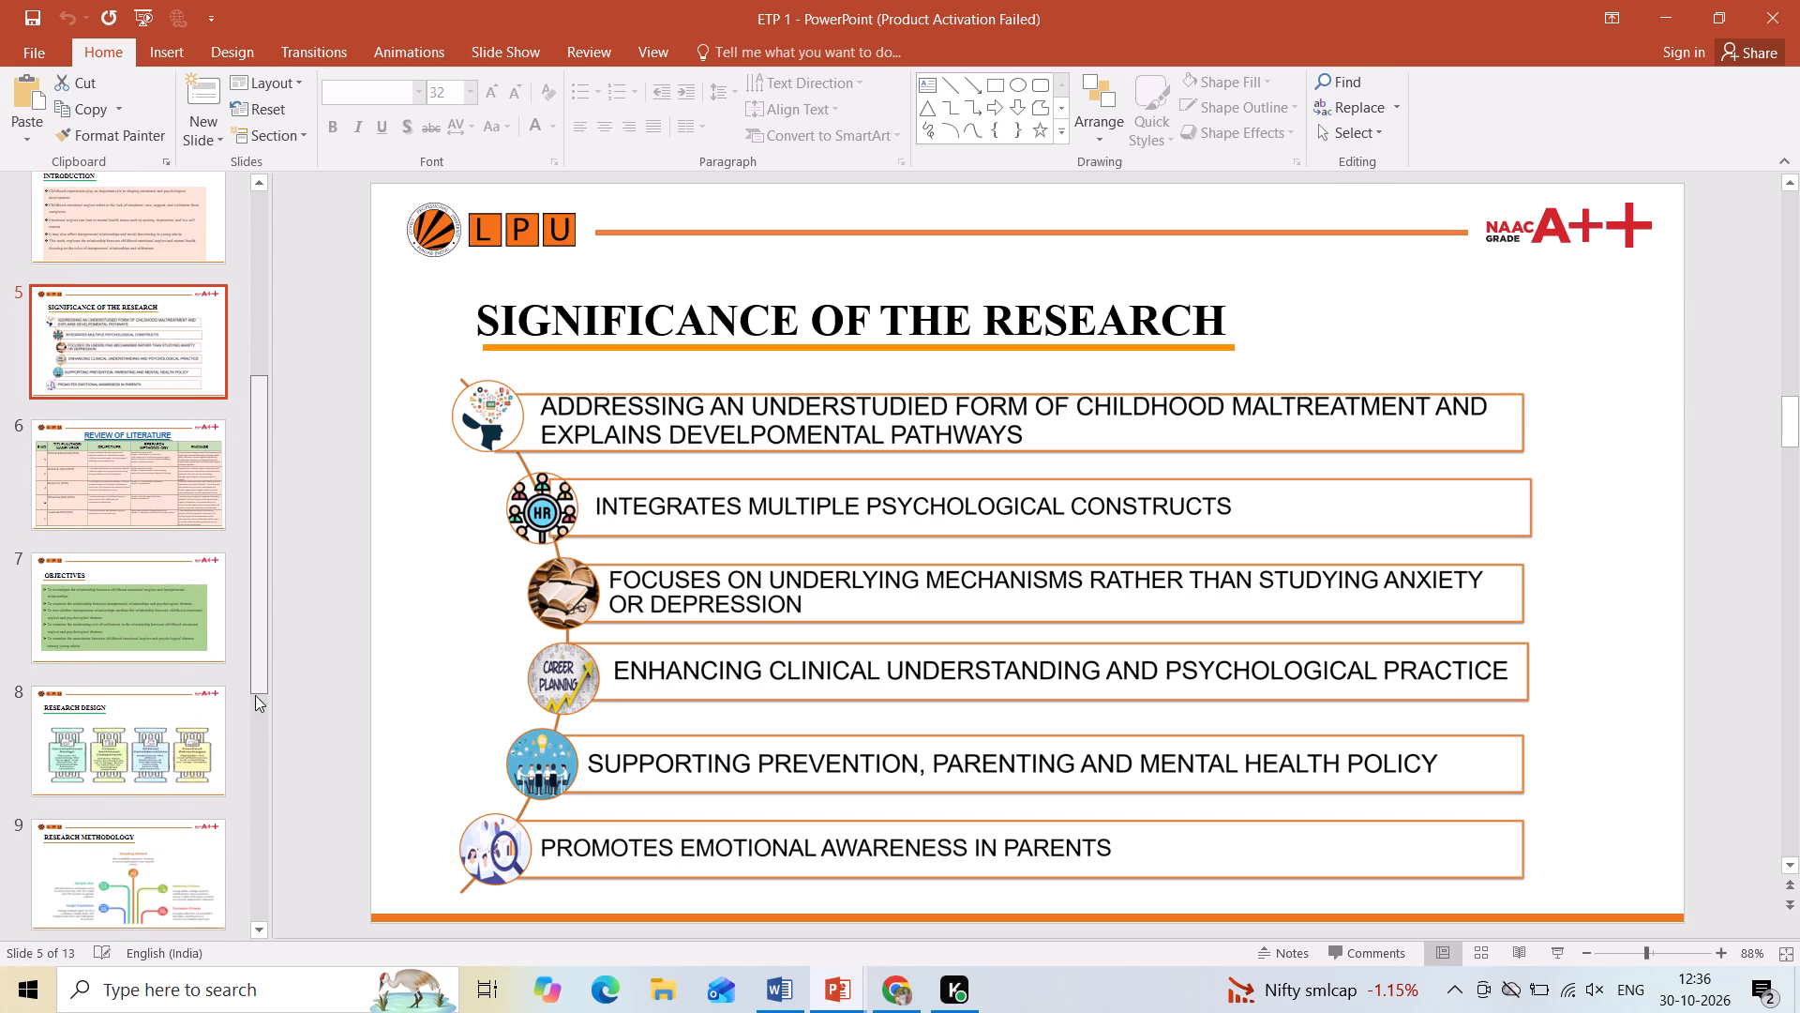
pyautogui.moveTo(255, 695); pyautogui.dragTo(247, 715)
pyautogui.click(160, 587)
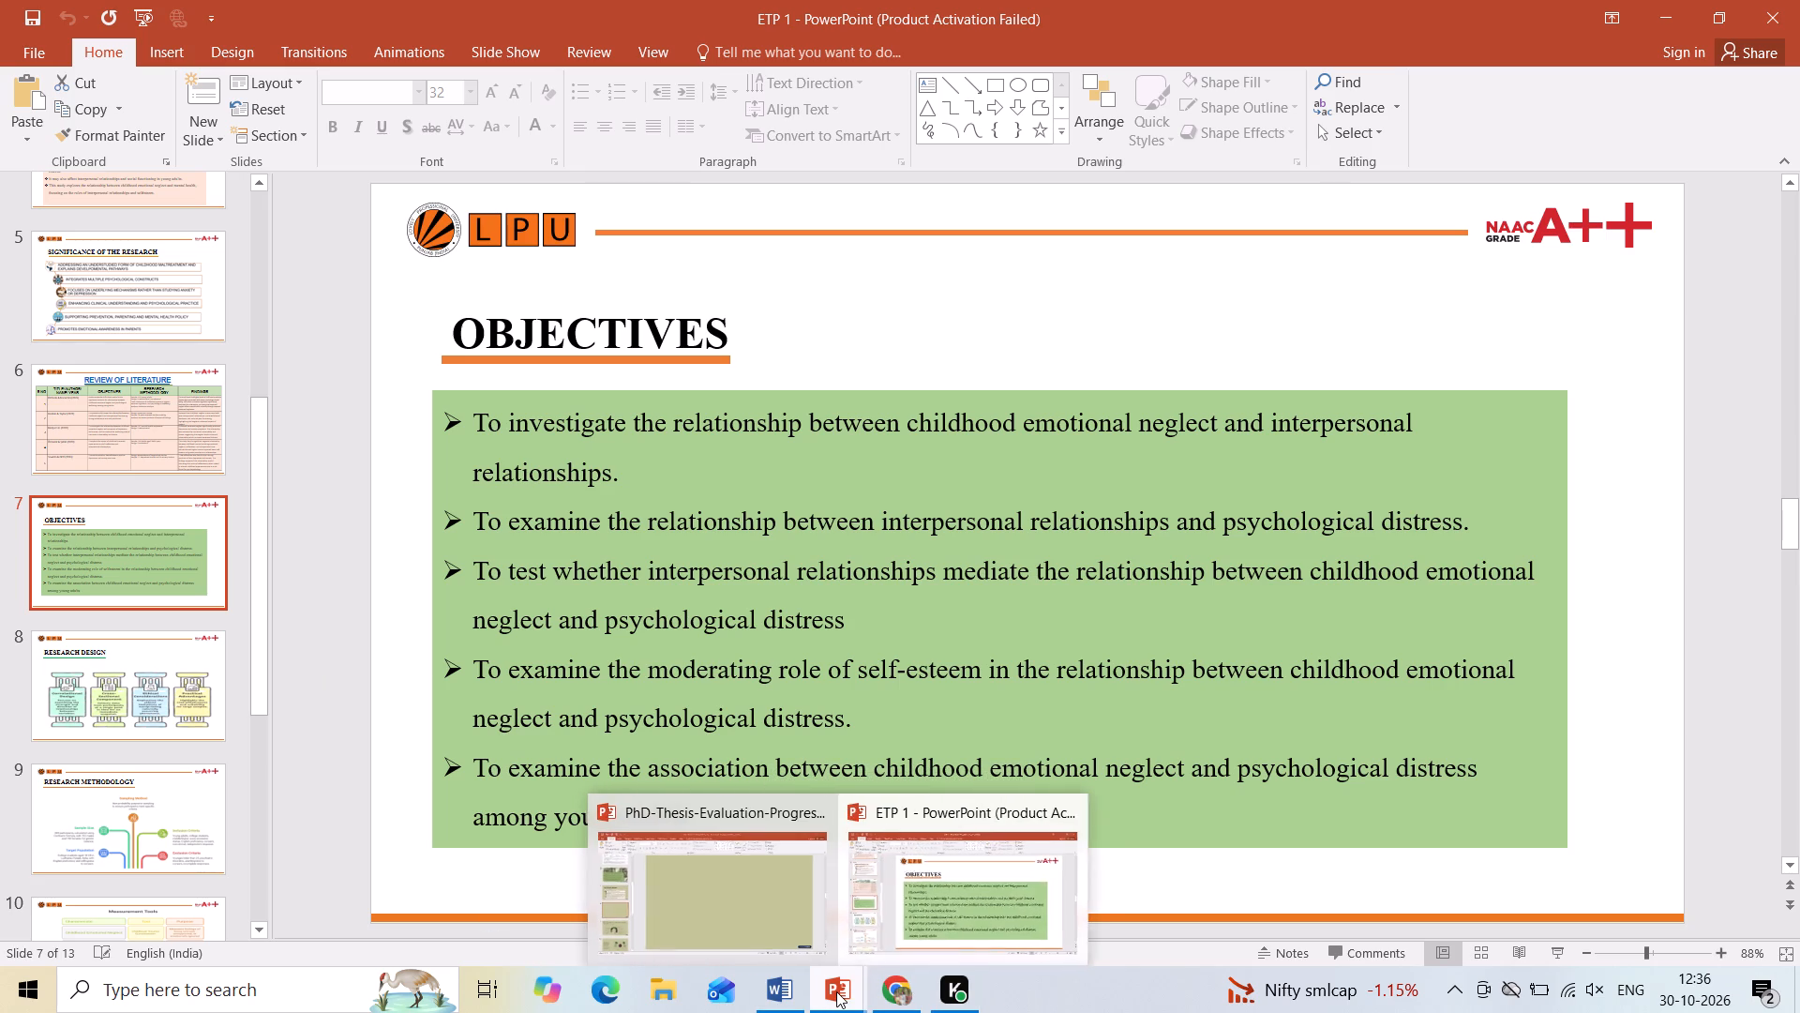
# Switch to the PhD-Thesis-Evaluation-Progress presentation and draw a large text box across the middle of blank slide 8.
pyautogui.click(781, 920)
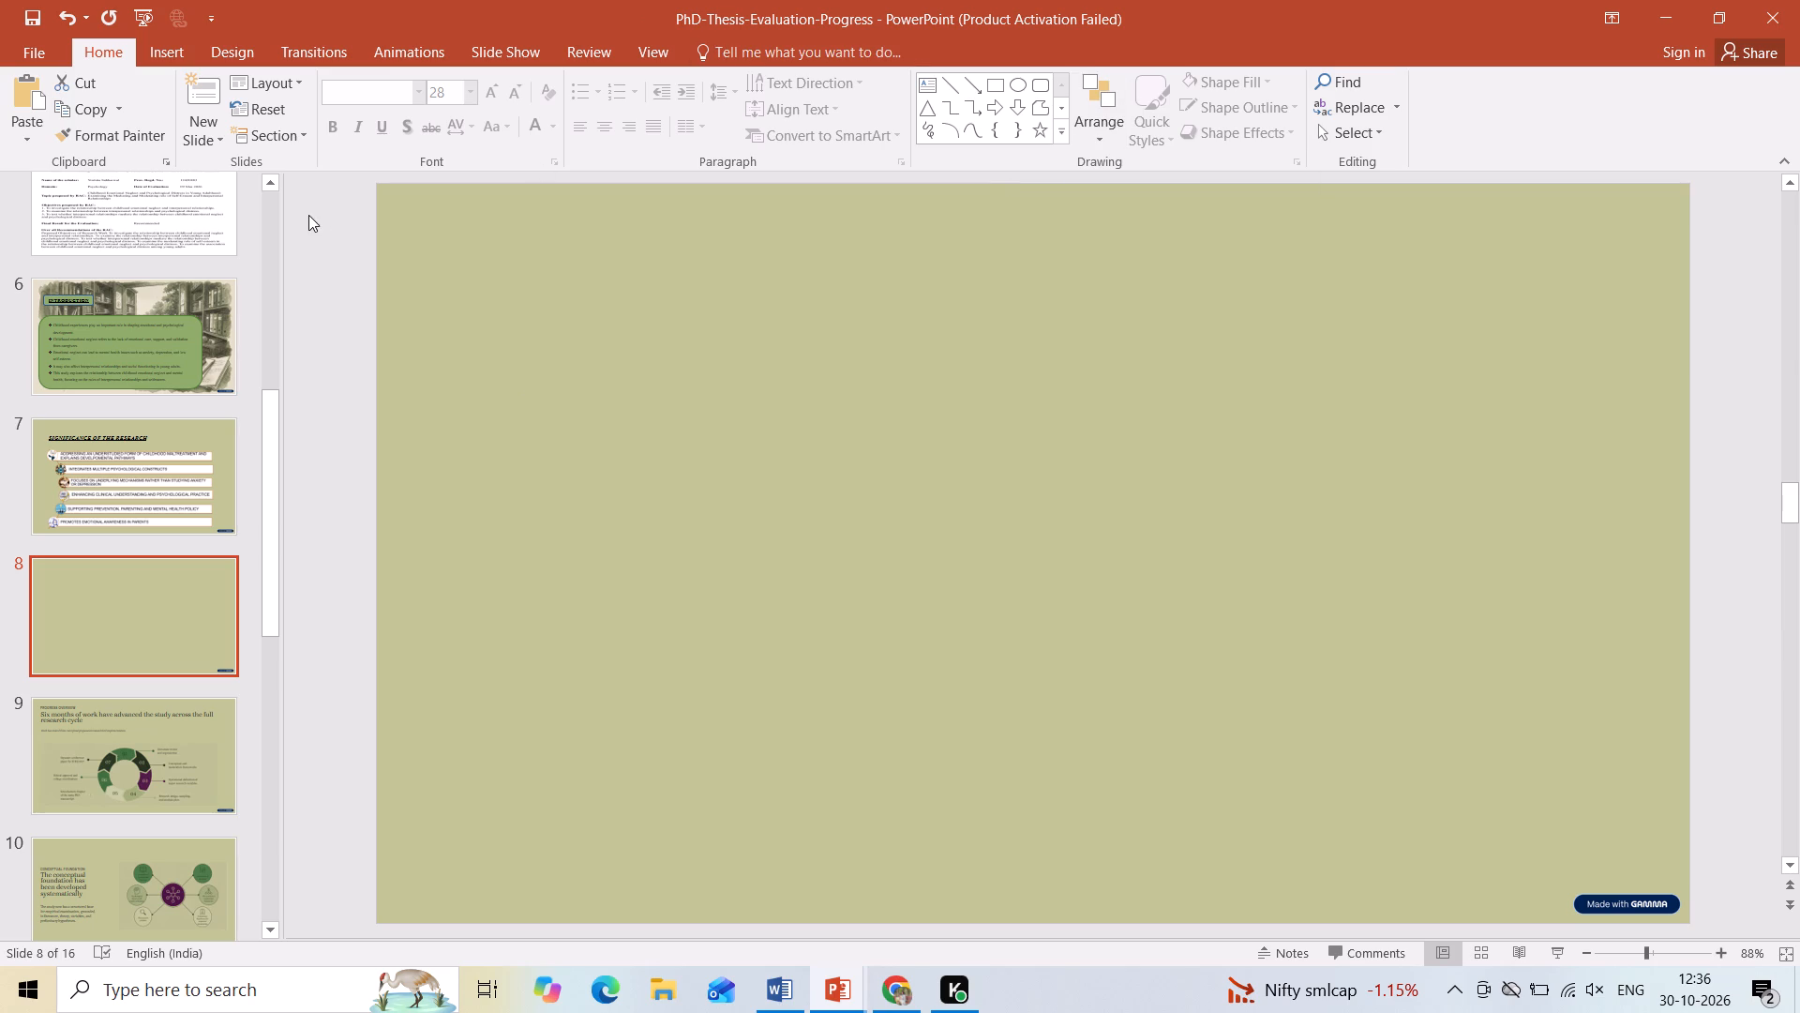
pyautogui.click(182, 46)
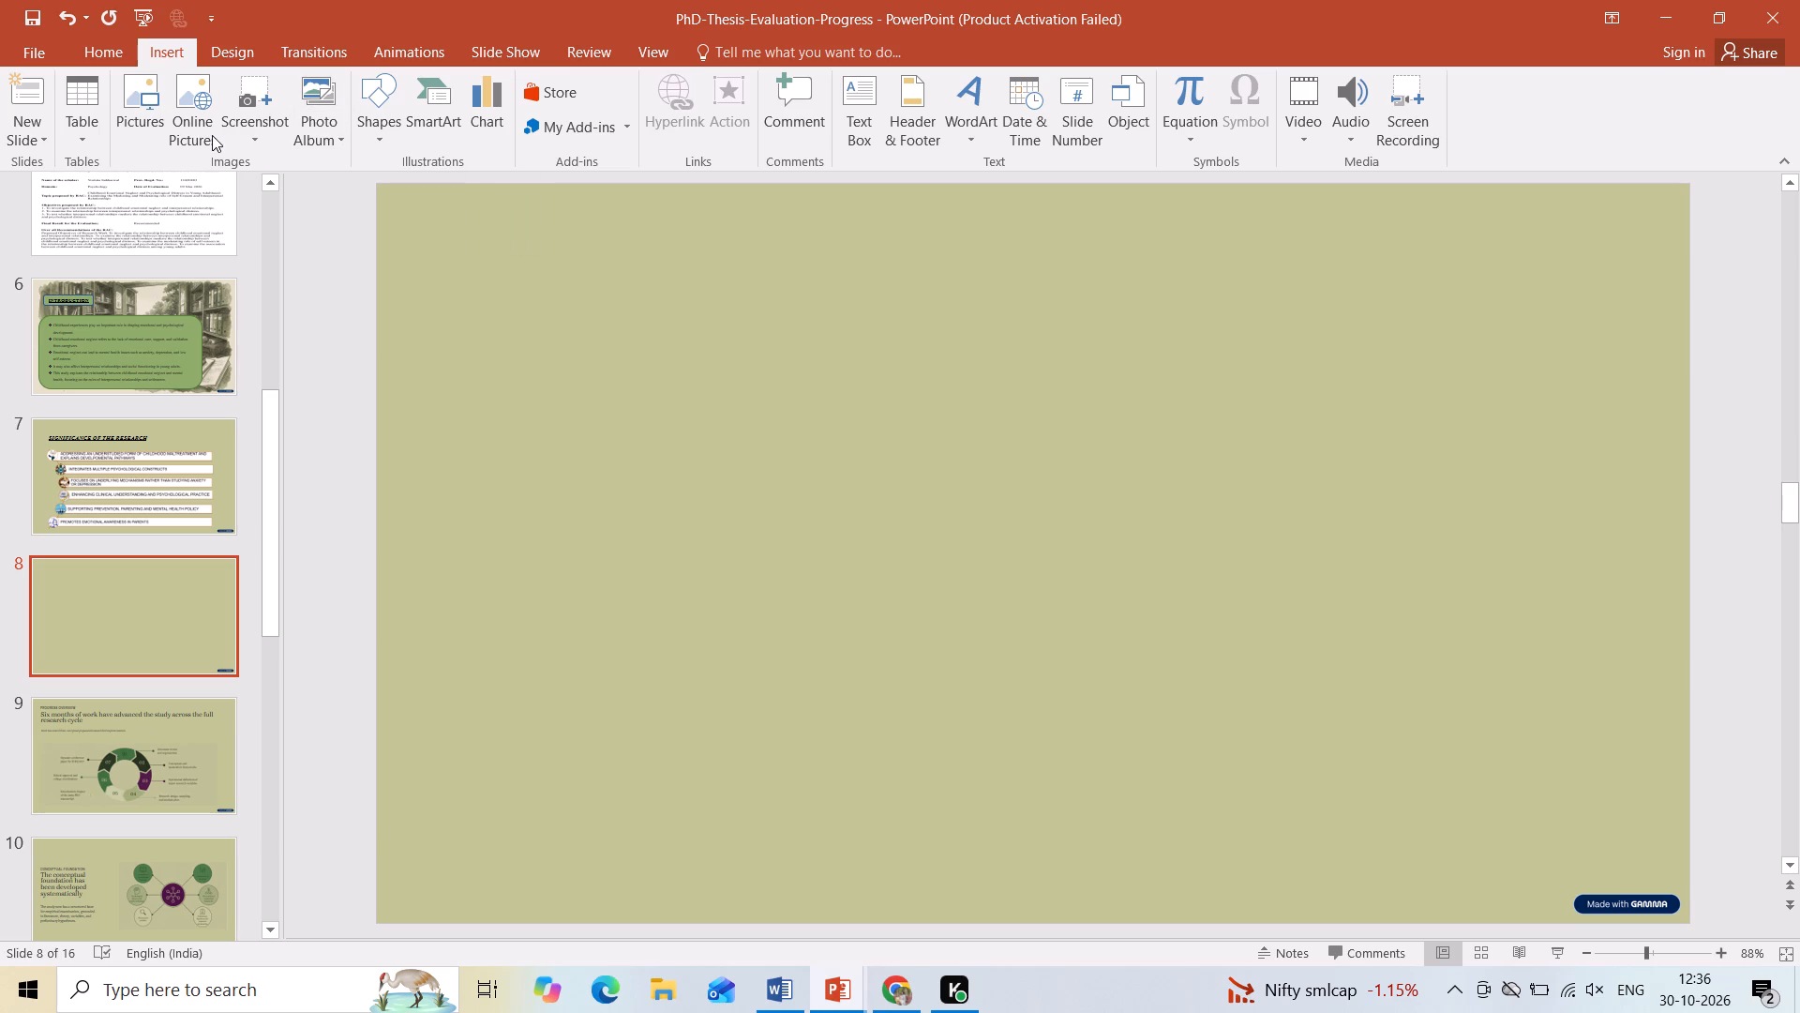
pyautogui.click(854, 81)
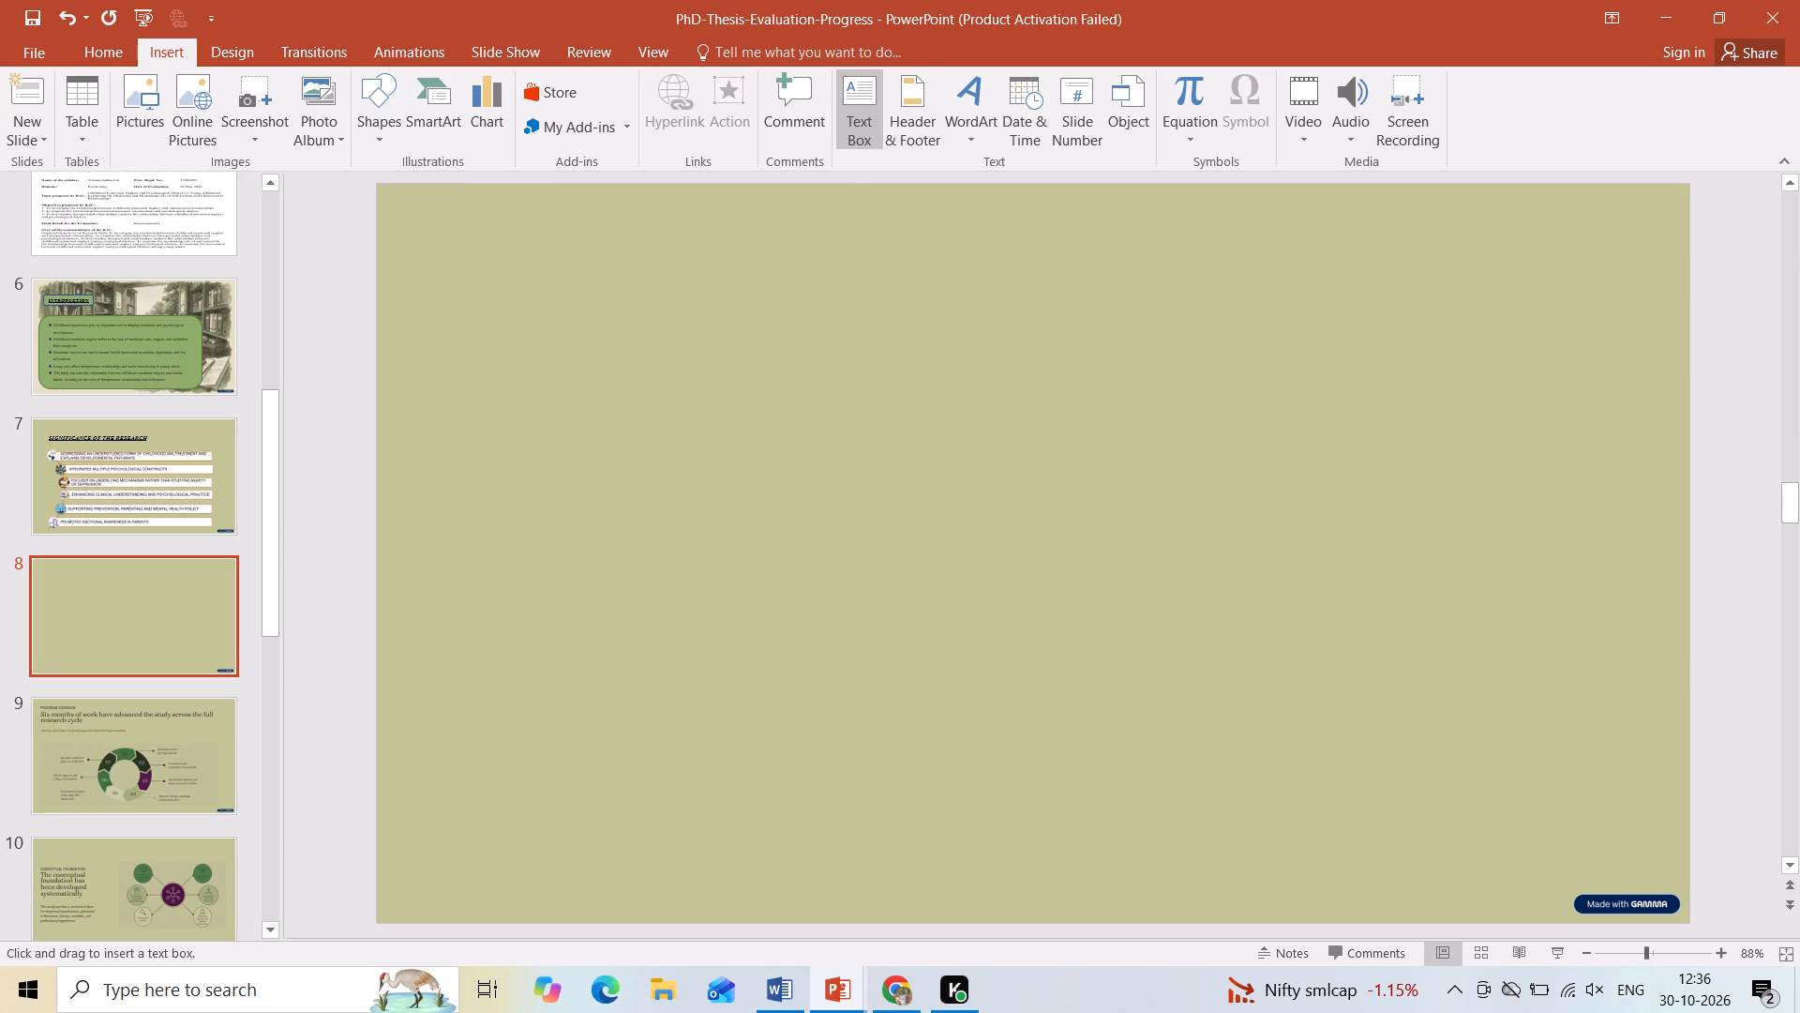
pyautogui.moveTo(473, 303); pyautogui.dragTo(1237, 751)
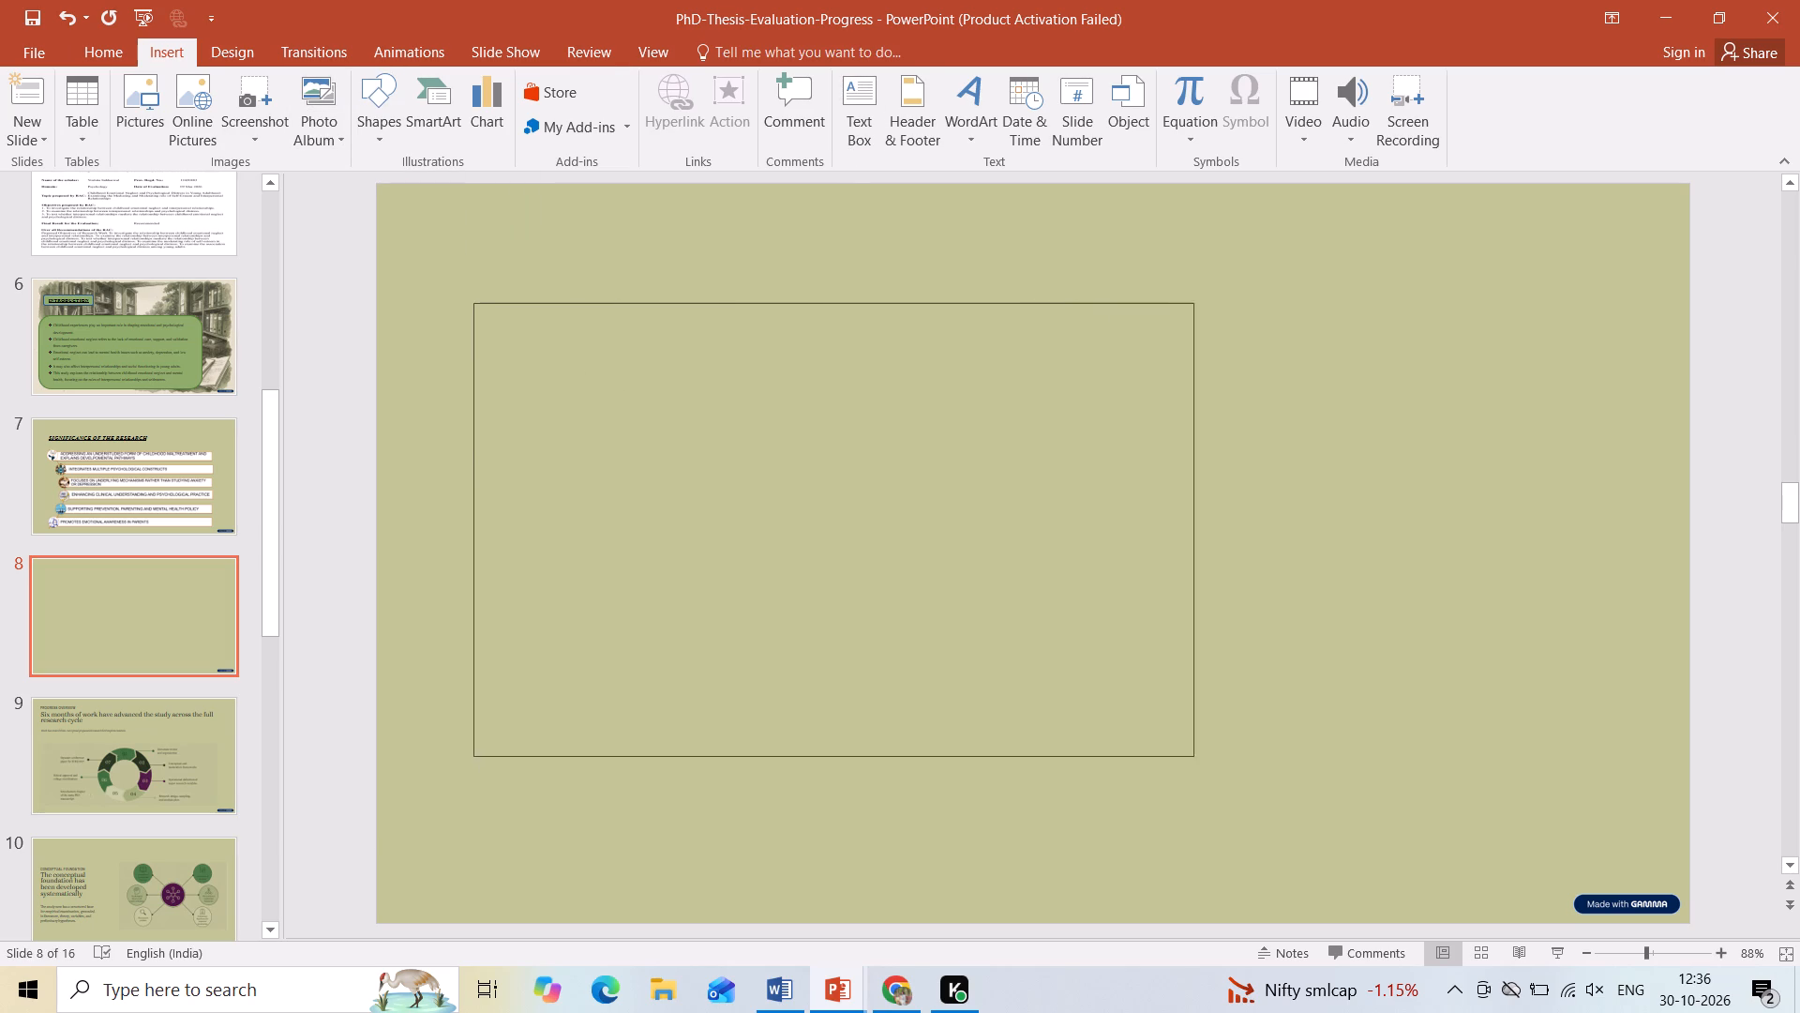
pyautogui.moveTo(1237, 751); pyautogui.dragTo(1387, 726)
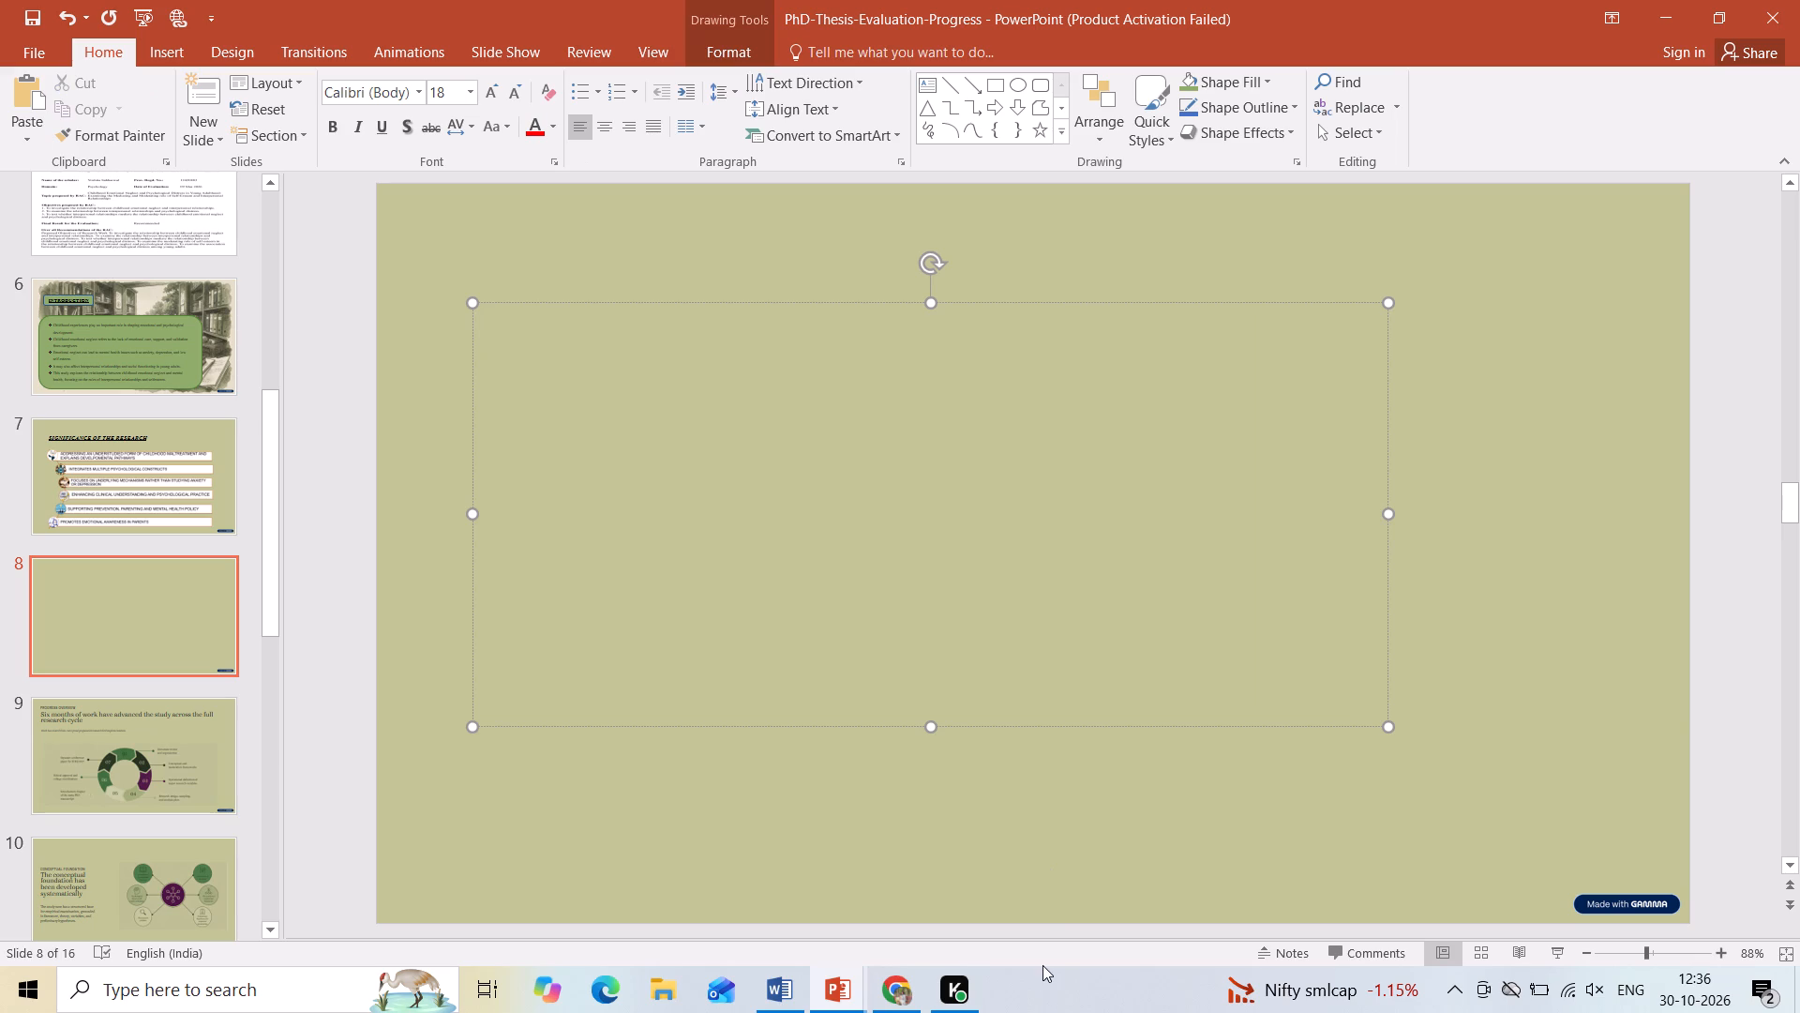
# Switch to the ETP 2 Word document and copy the Research Objectives heading with its three highlighted objectives.
pyautogui.click(786, 1012)
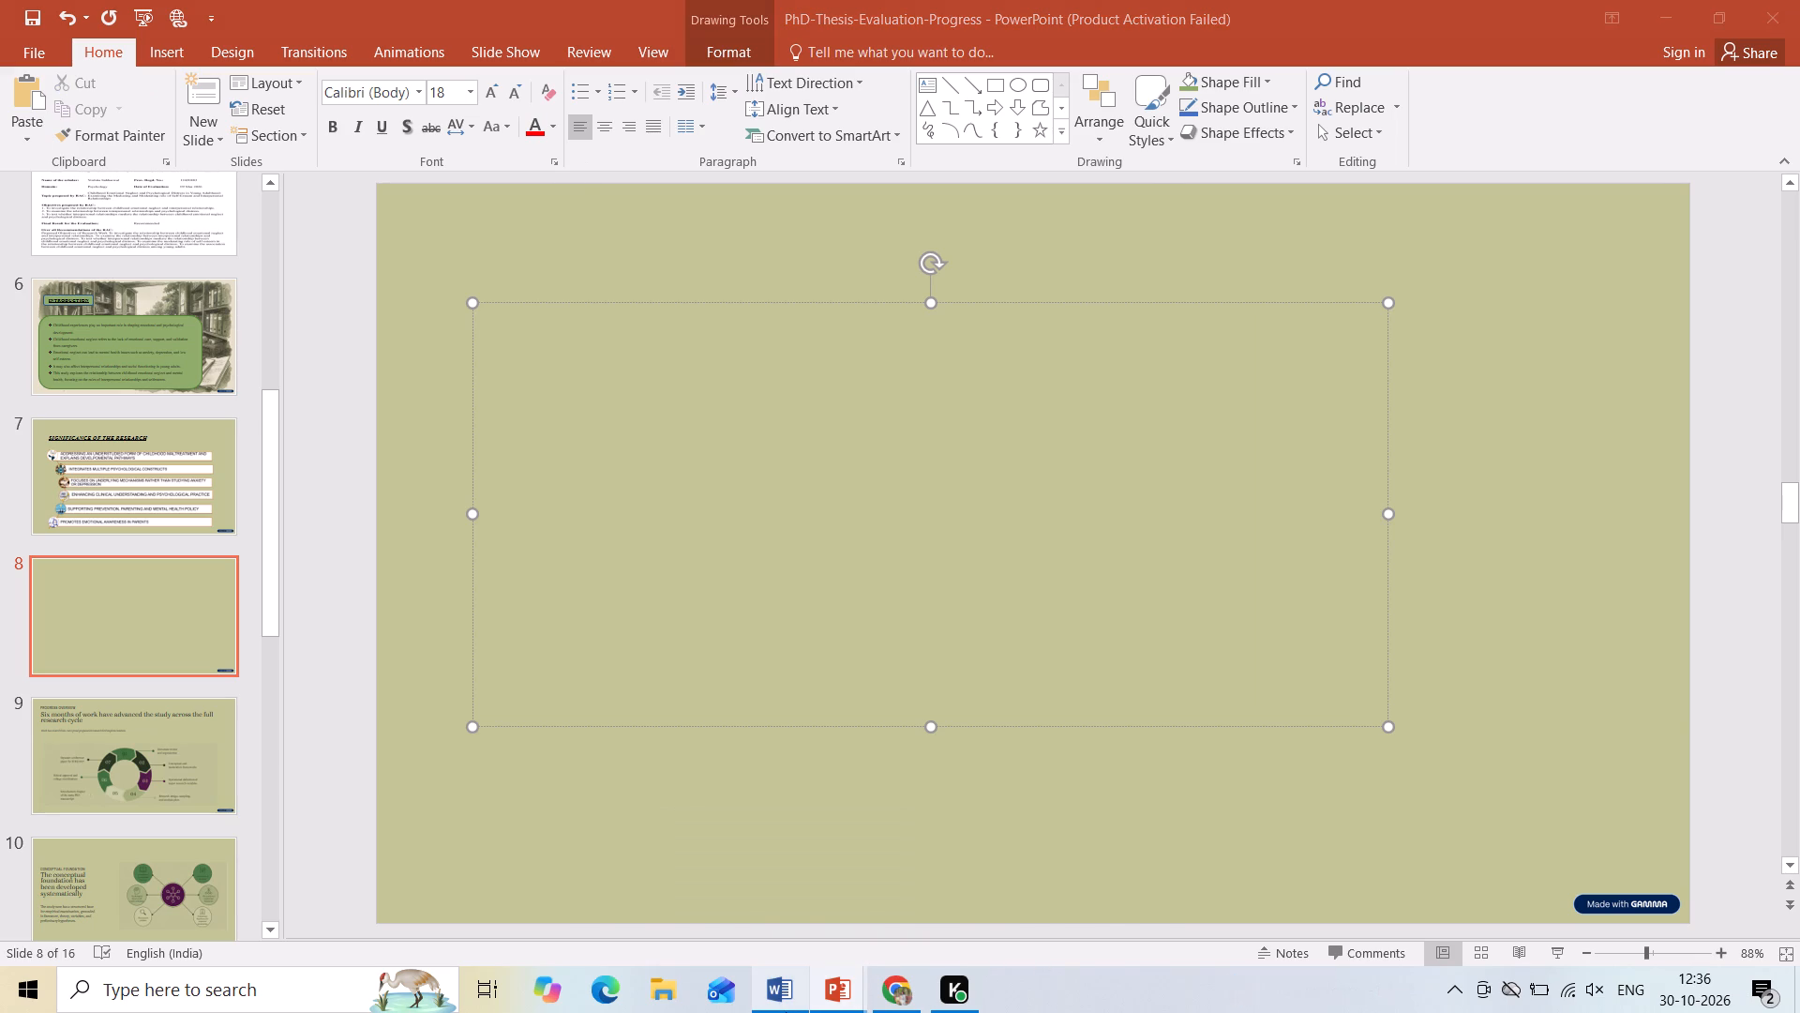
pyautogui.click(1283, 584)
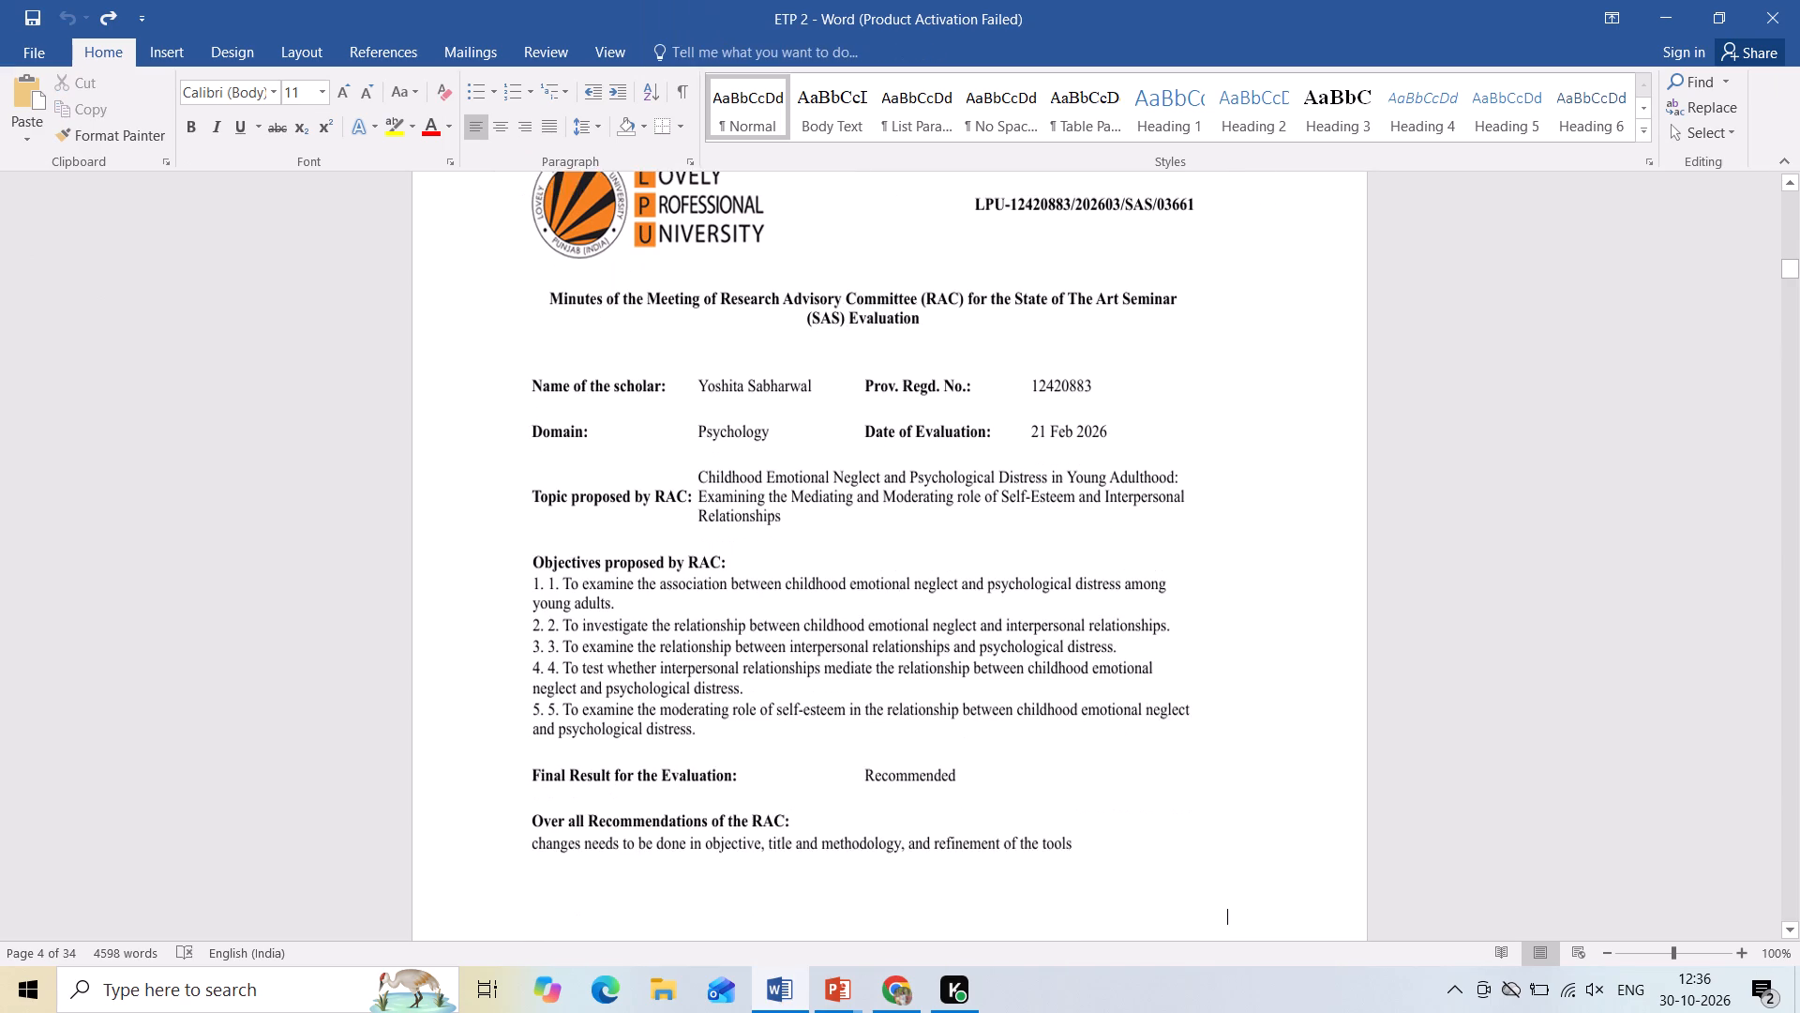
pyautogui.moveTo(1797, 276); pyautogui.dragTo(1799, 322)
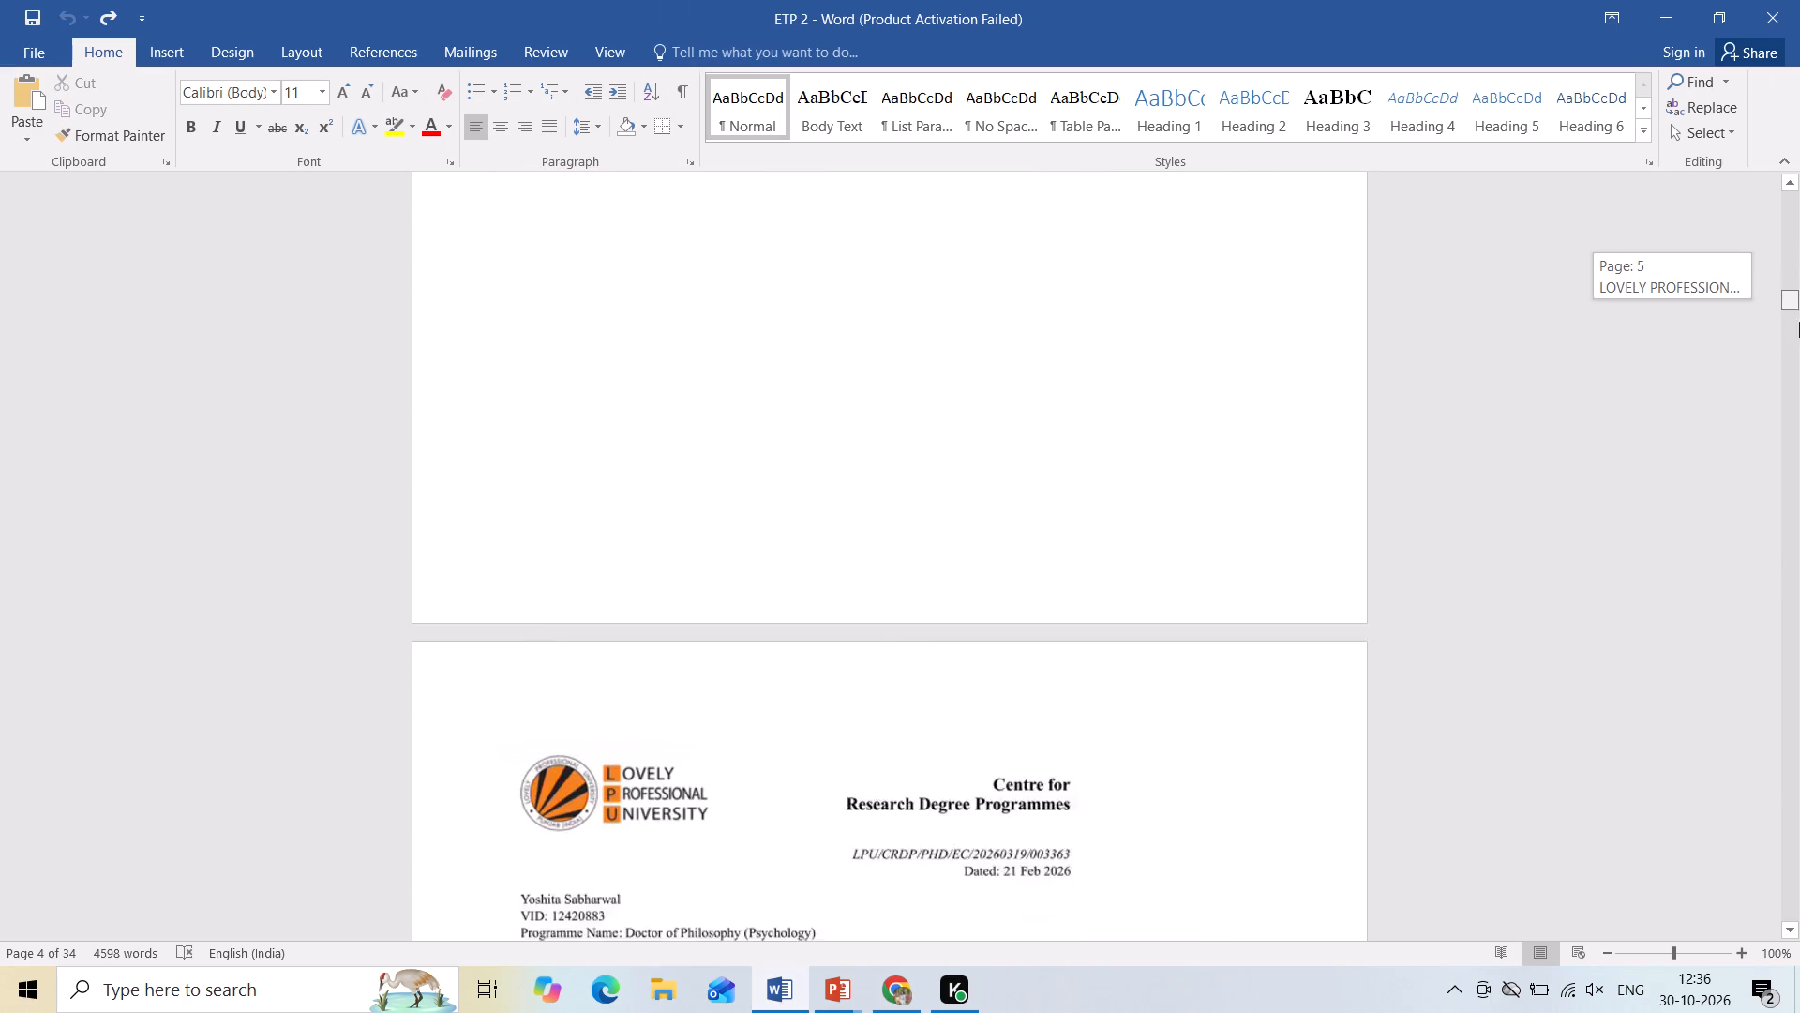
pyautogui.moveTo(1799, 322); pyautogui.dragTo(1799, 422)
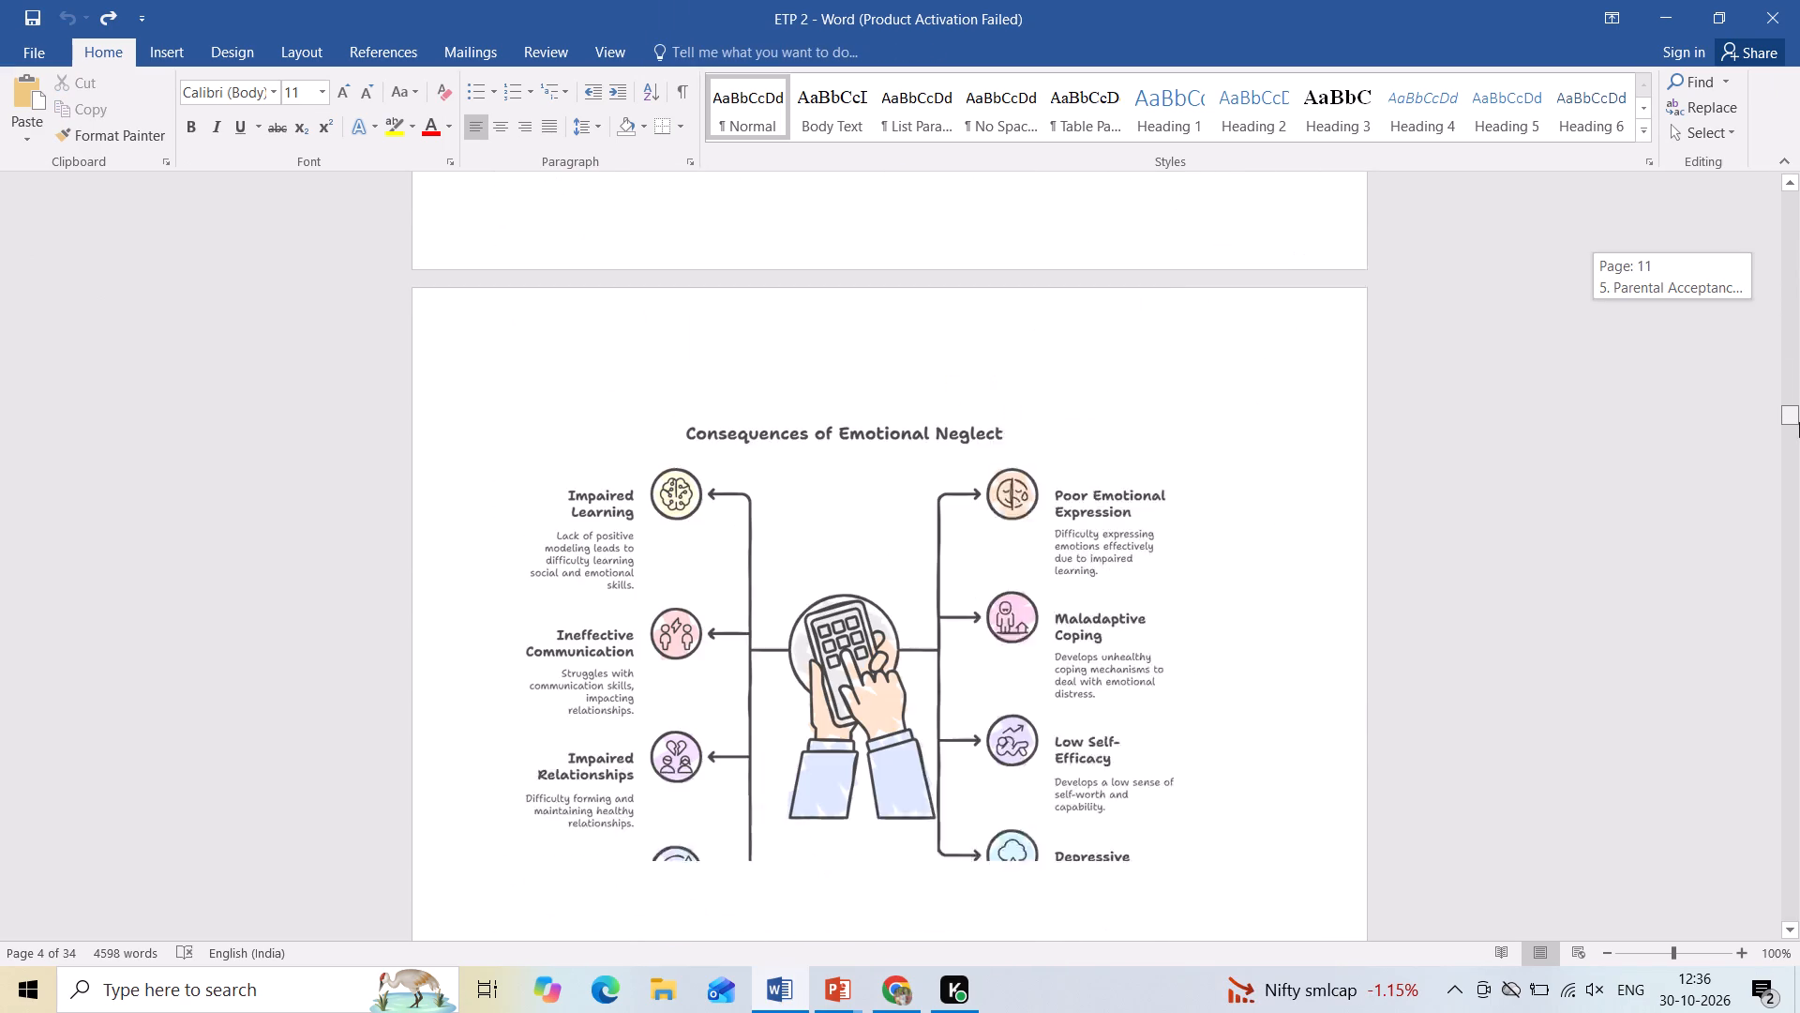
pyautogui.moveTo(1799, 422); pyautogui.dragTo(1799, 484)
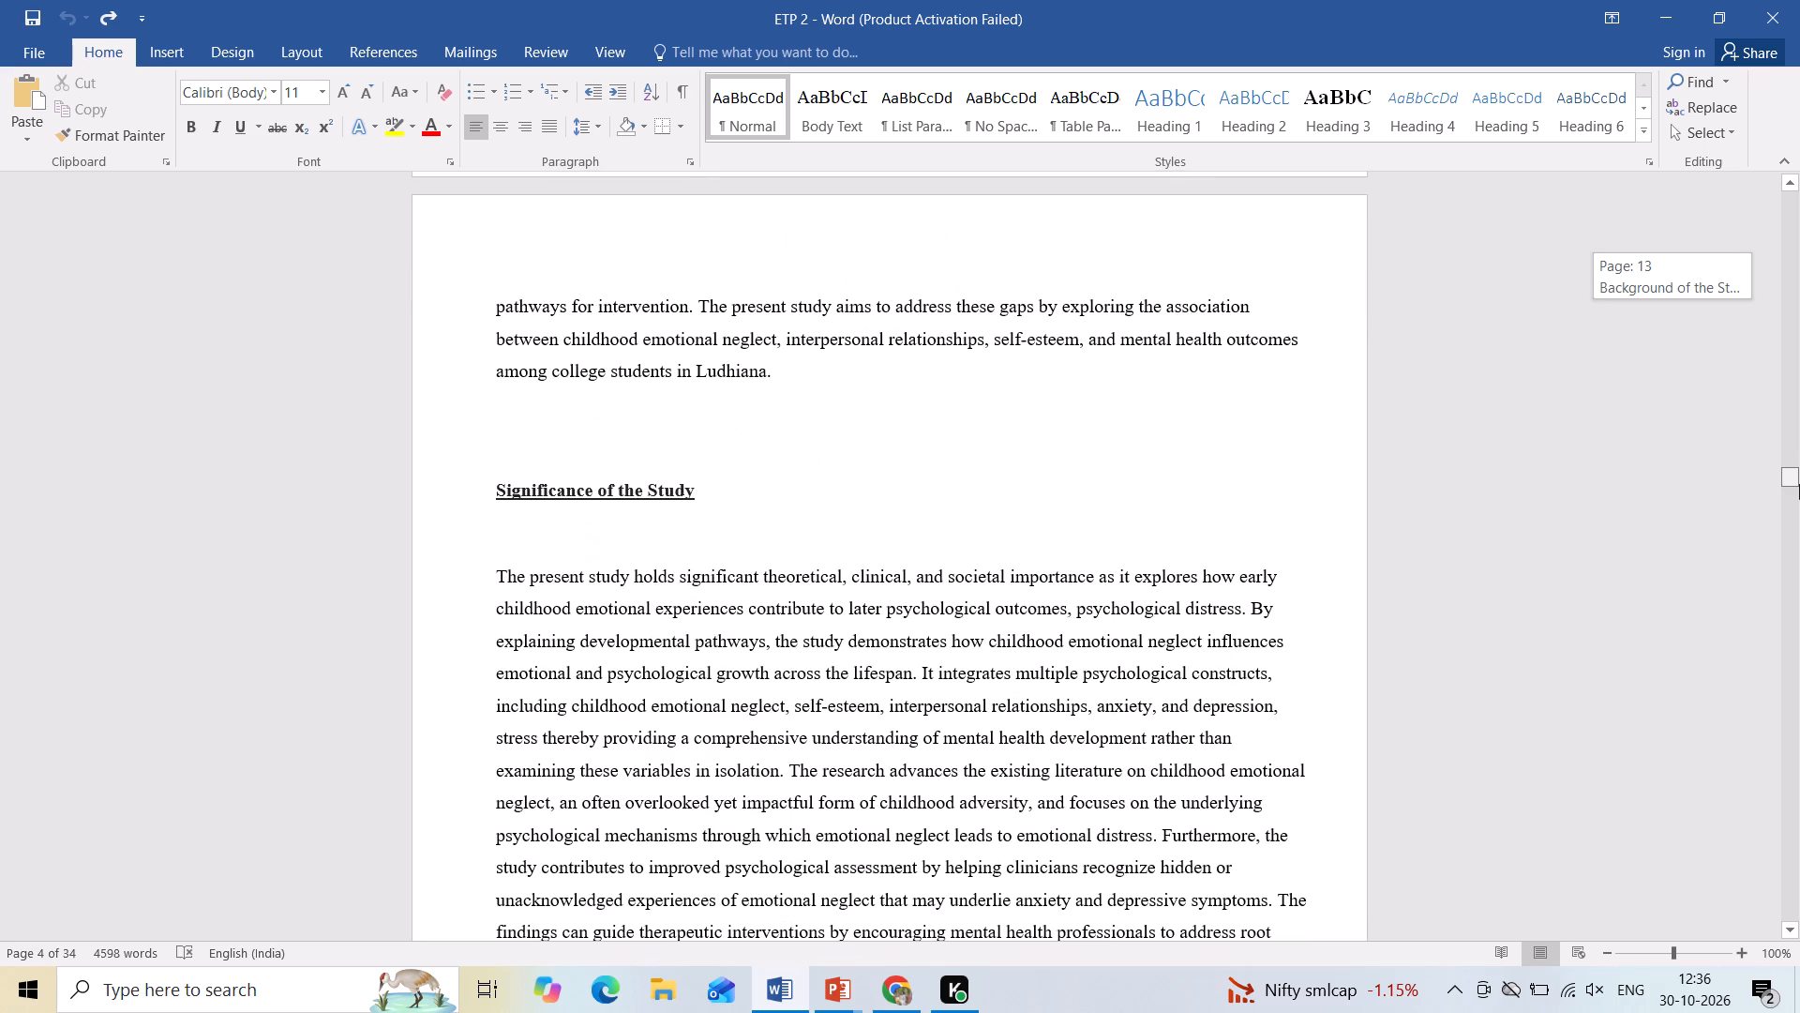
pyautogui.moveTo(1799, 484); pyautogui.dragTo(1779, 435)
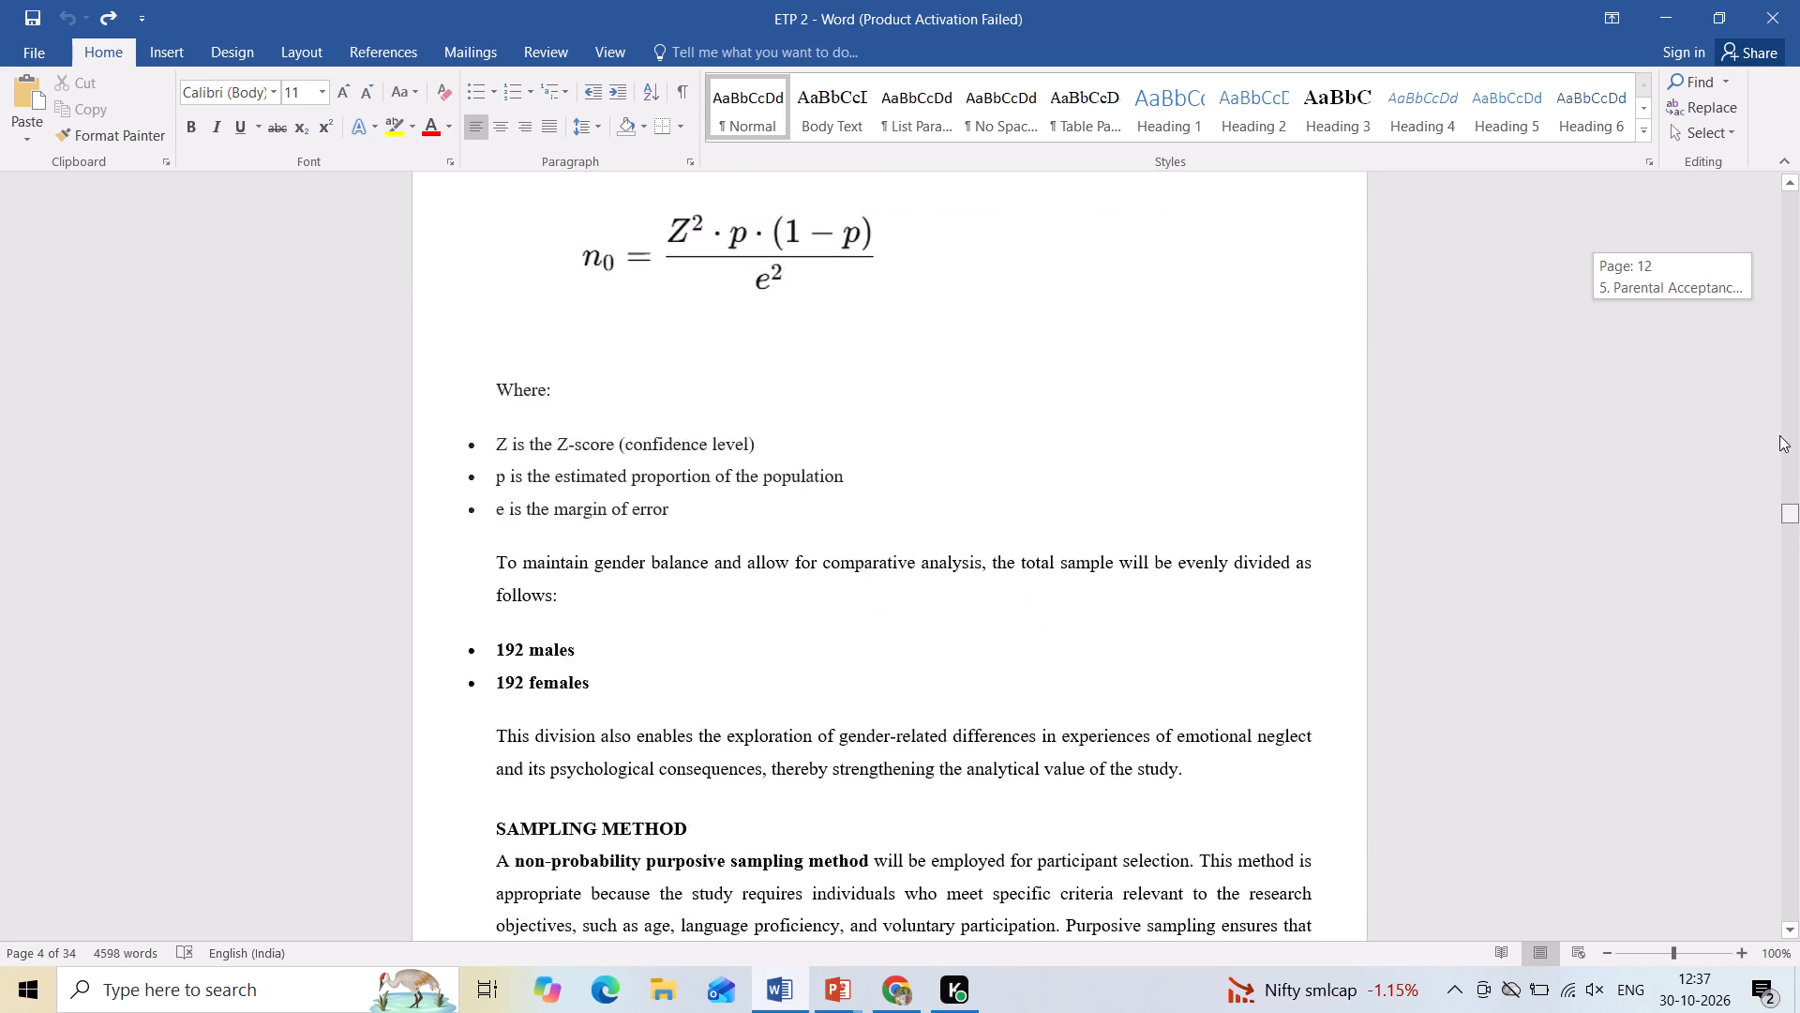
pyautogui.moveTo(1779, 435); pyautogui.dragTo(1775, 418)
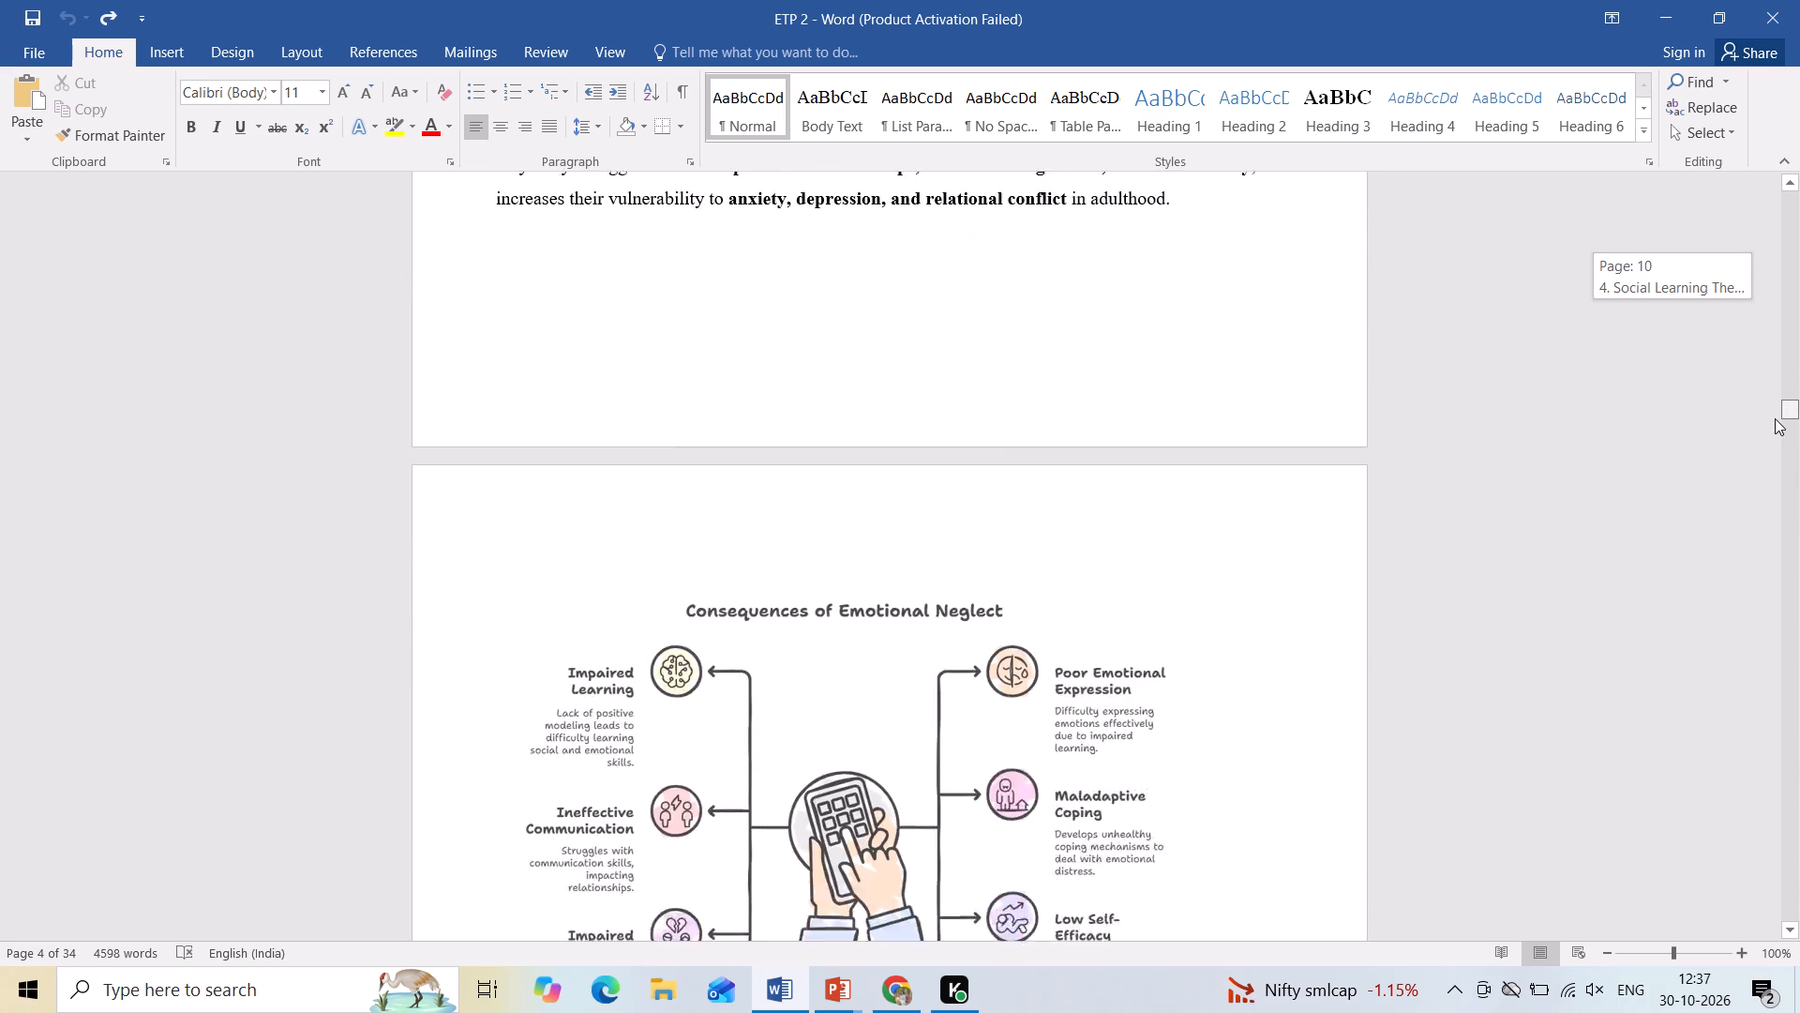
pyautogui.moveTo(1775, 418); pyautogui.dragTo(1781, 461)
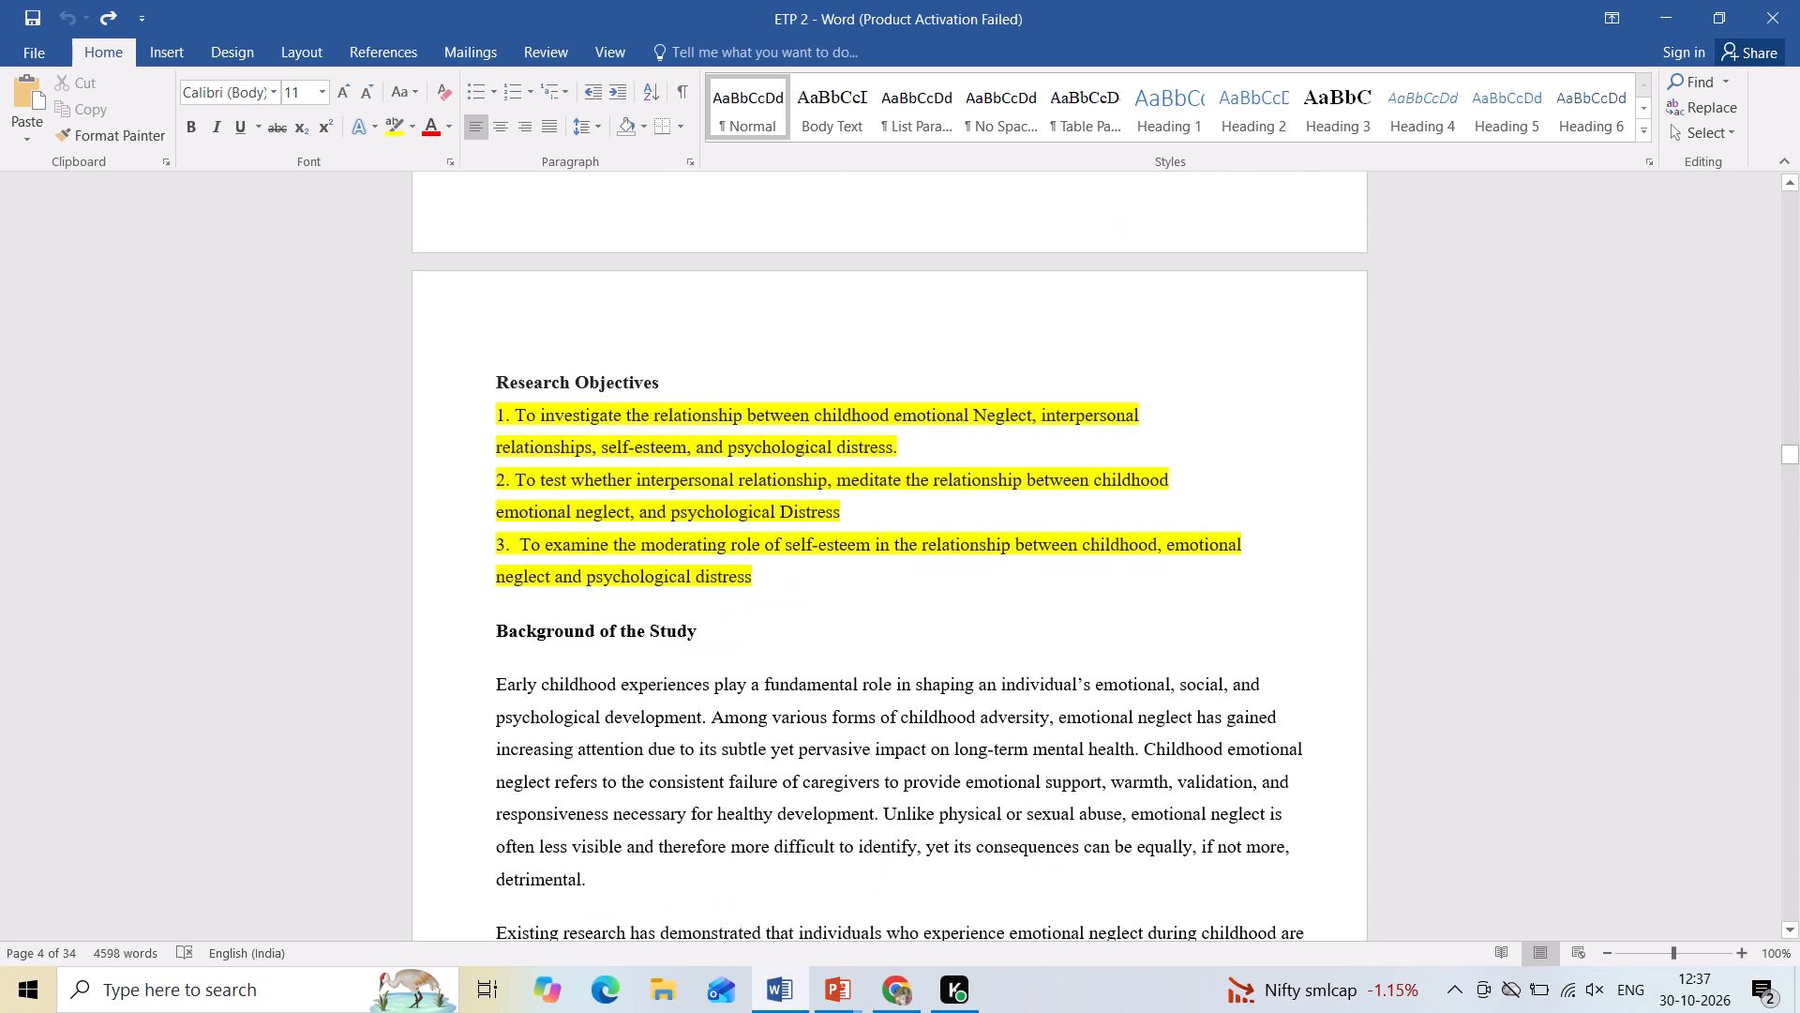
pyautogui.moveTo(490, 370); pyautogui.dragTo(593, 422)
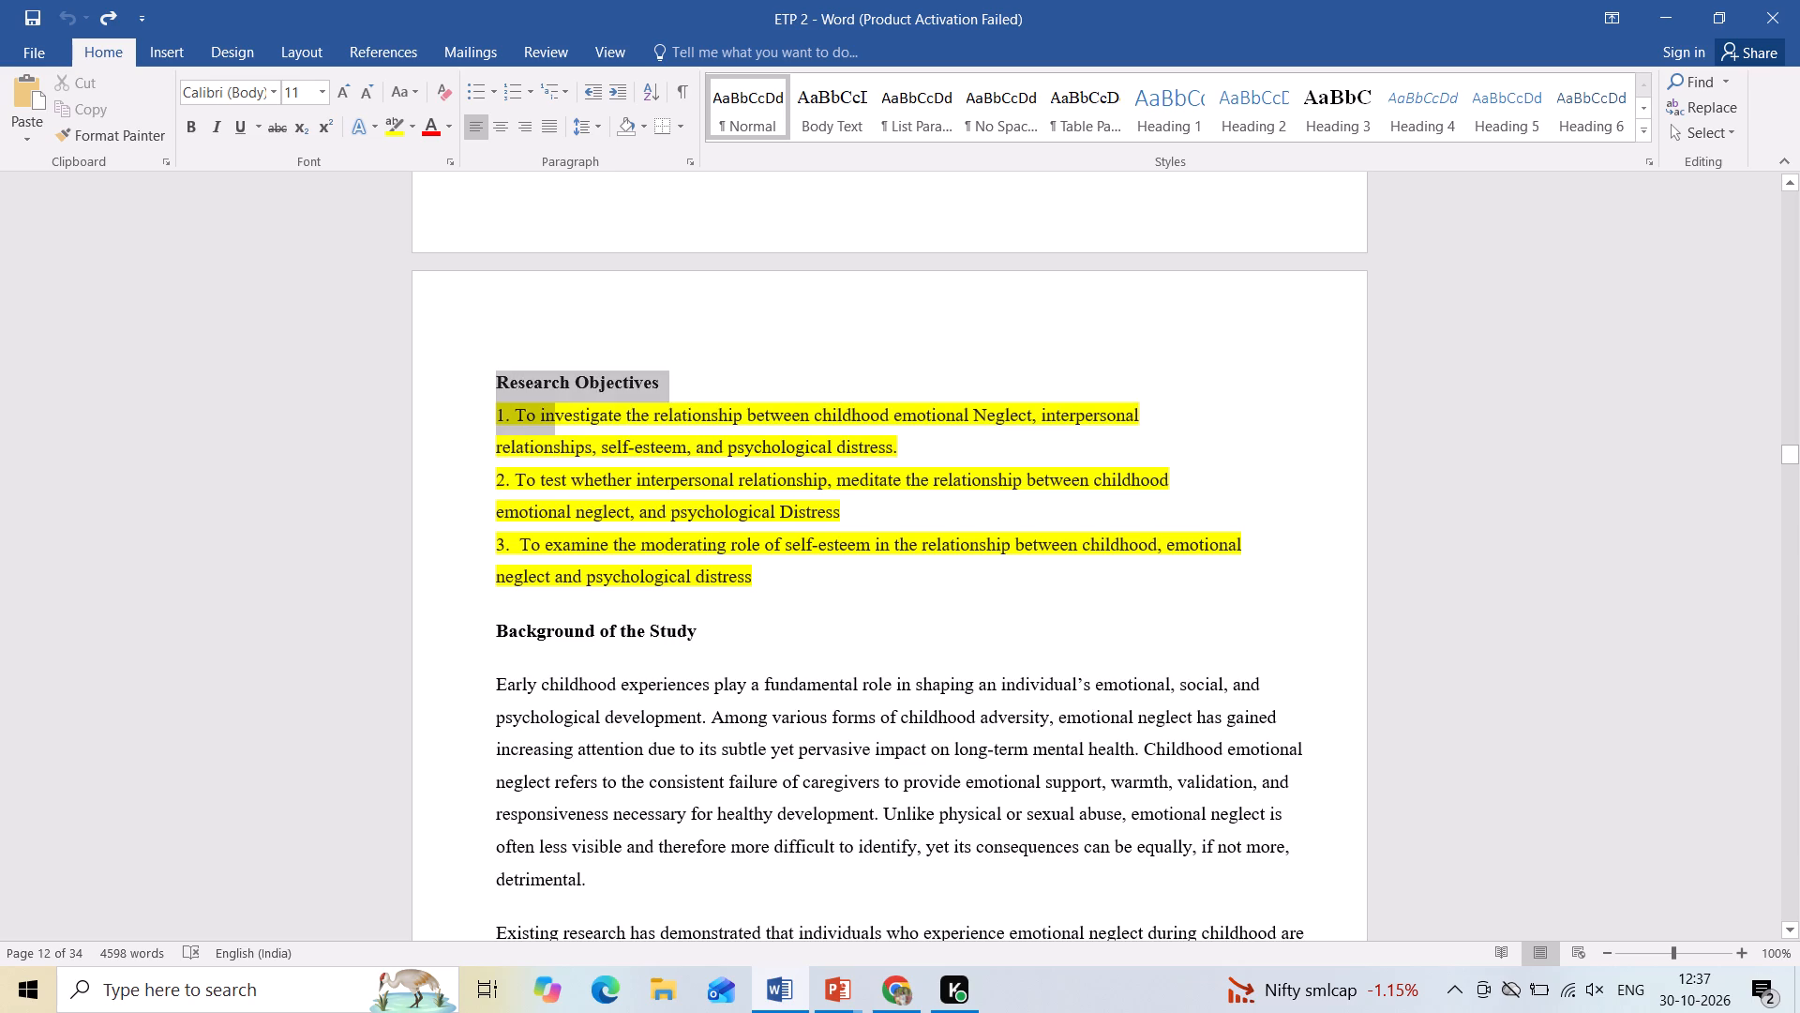
pyautogui.moveTo(593, 422); pyautogui.dragTo(792, 577)
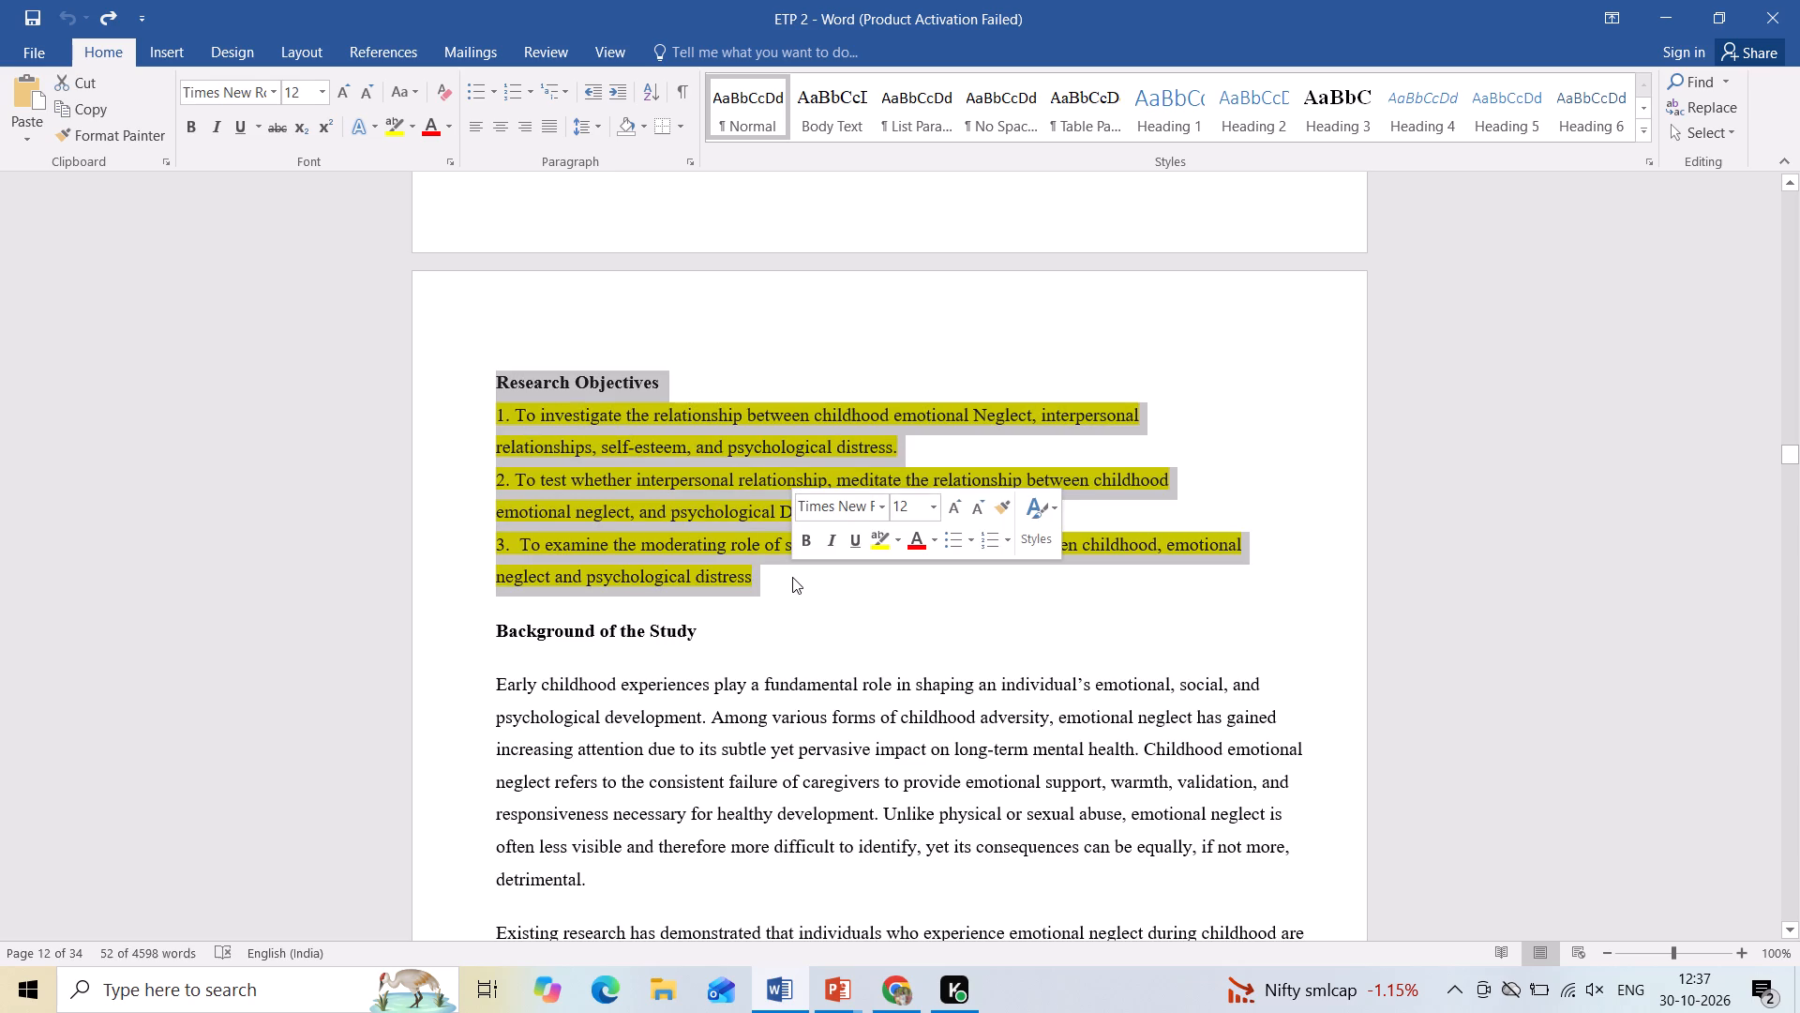
pyautogui.hotkey('ctrl', 'c')
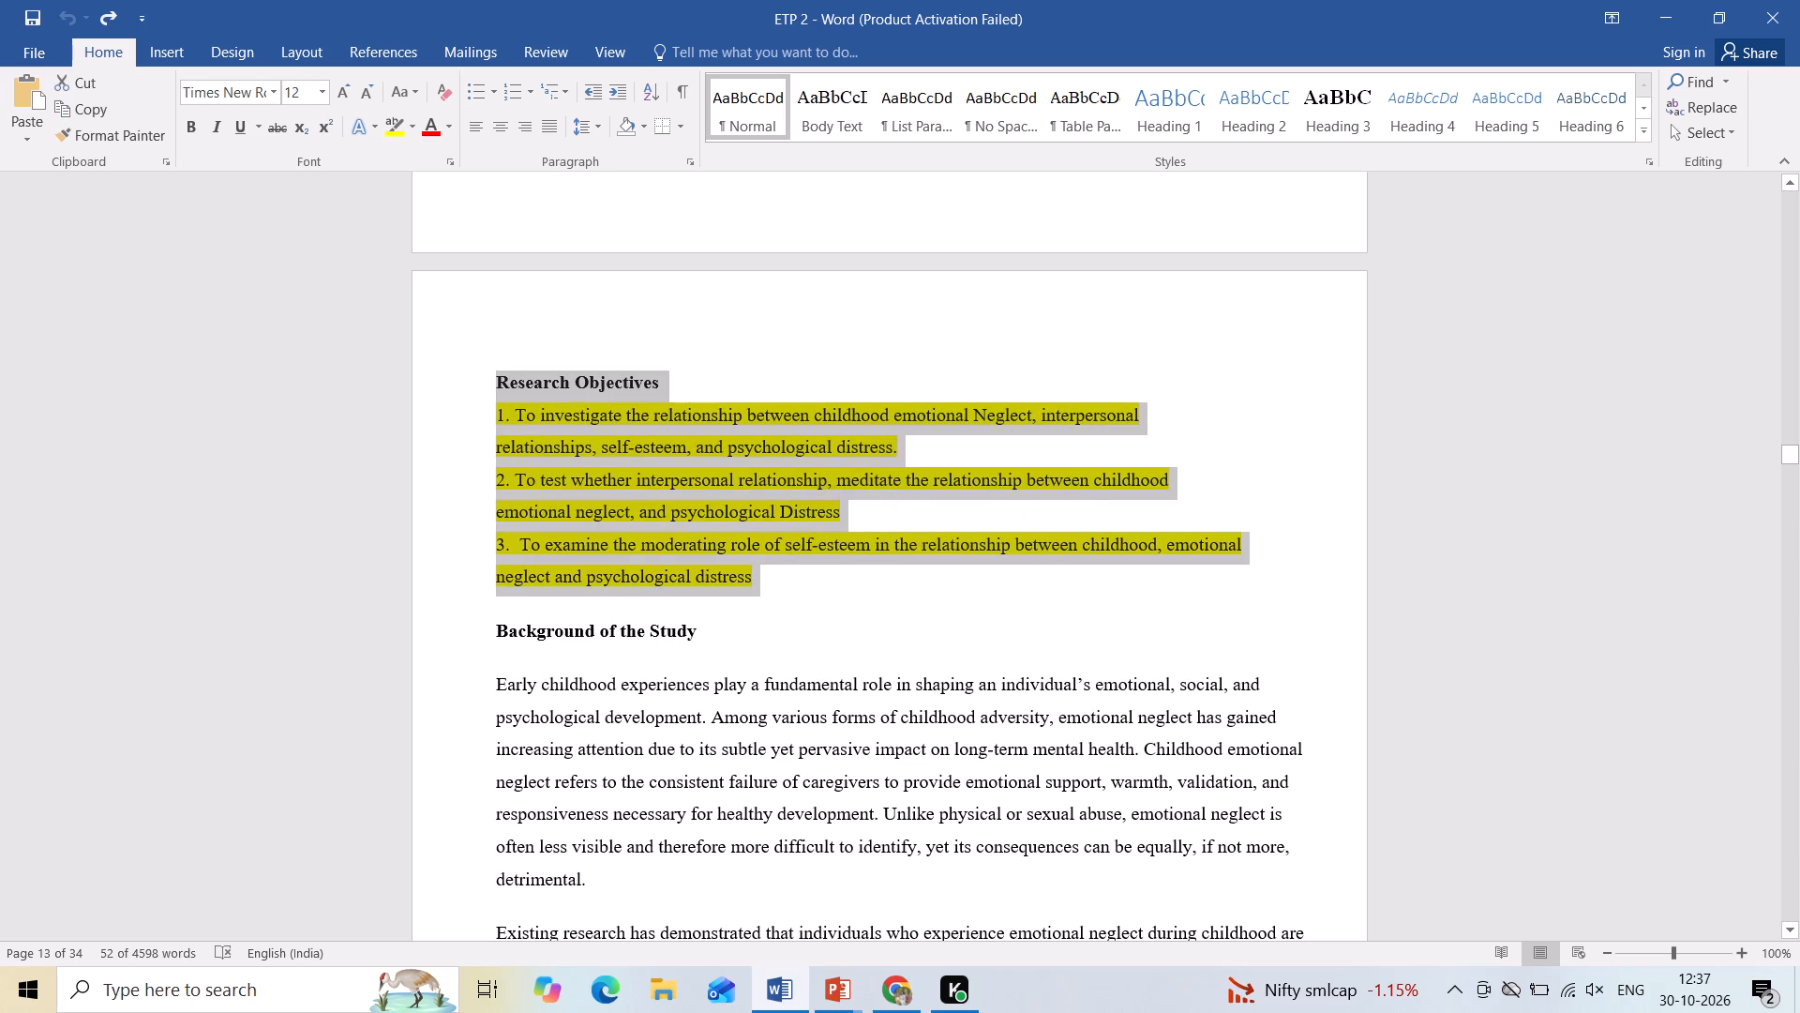
# Switch to the PhD-Thesis-Evaluation-Progress presentation and paste the copied research objectives into the text box on slide 8.
pyautogui.click(814, 1004)
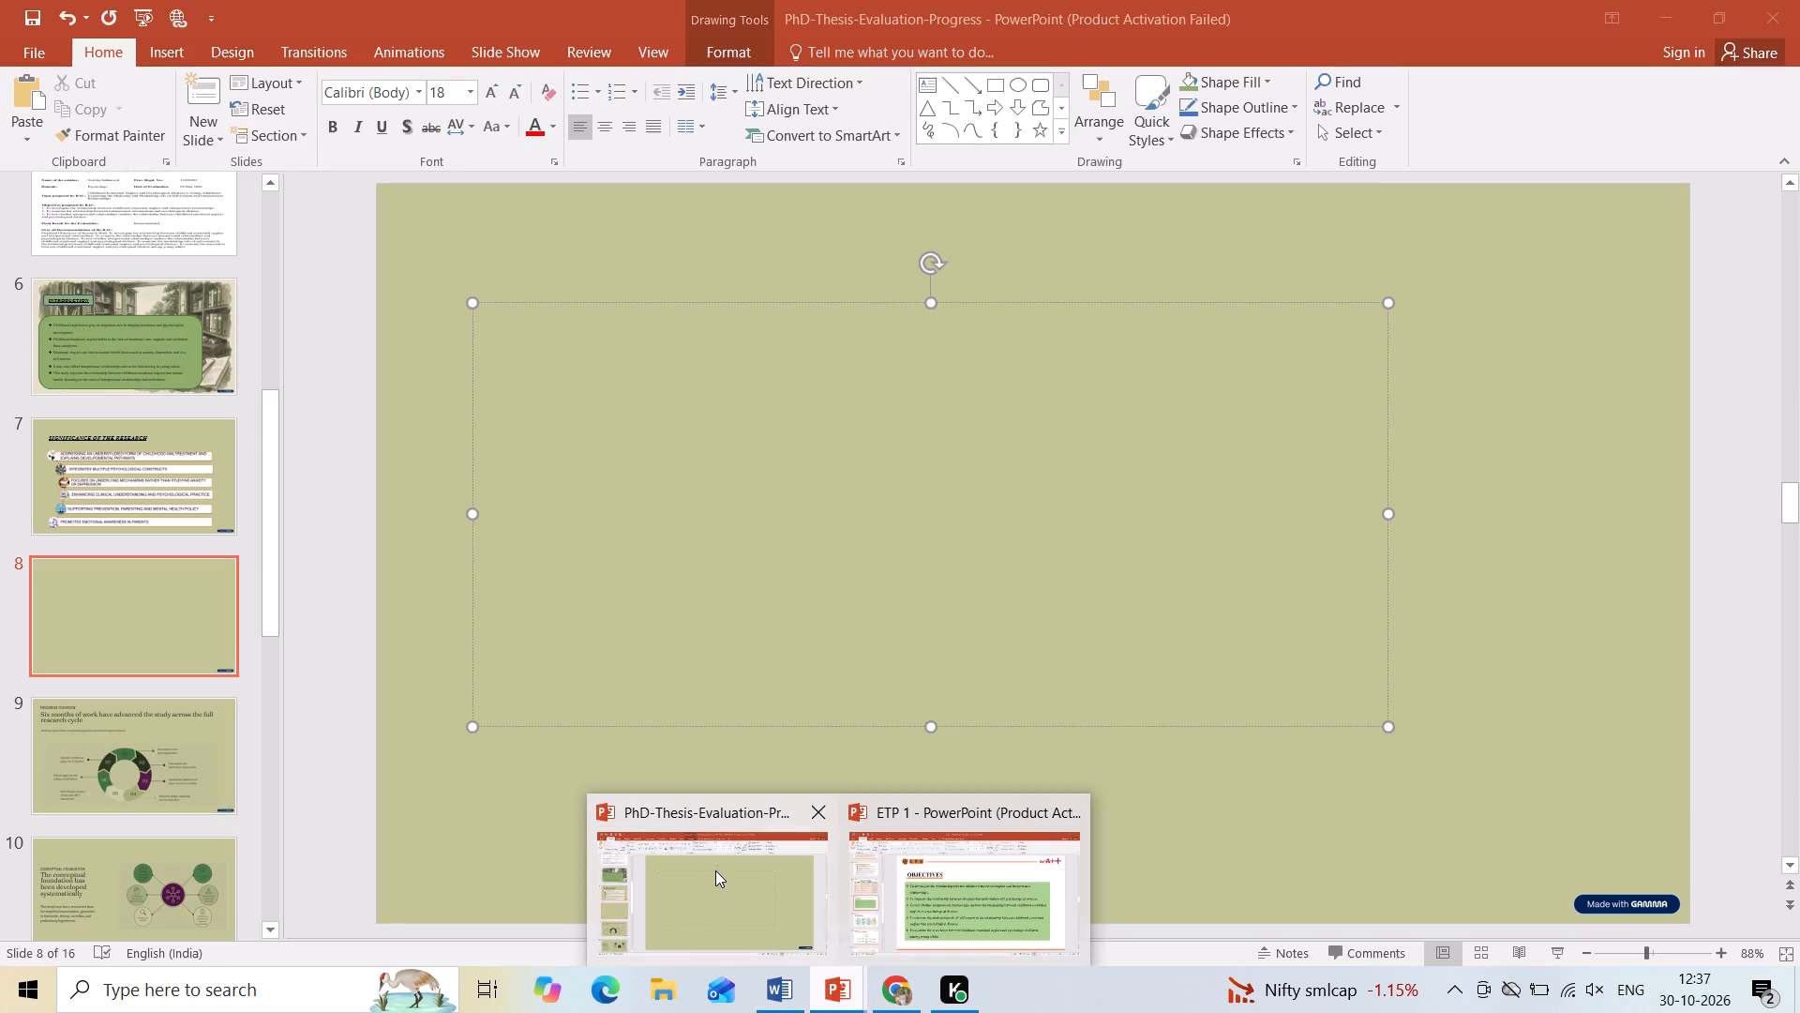
pyautogui.click(715, 870)
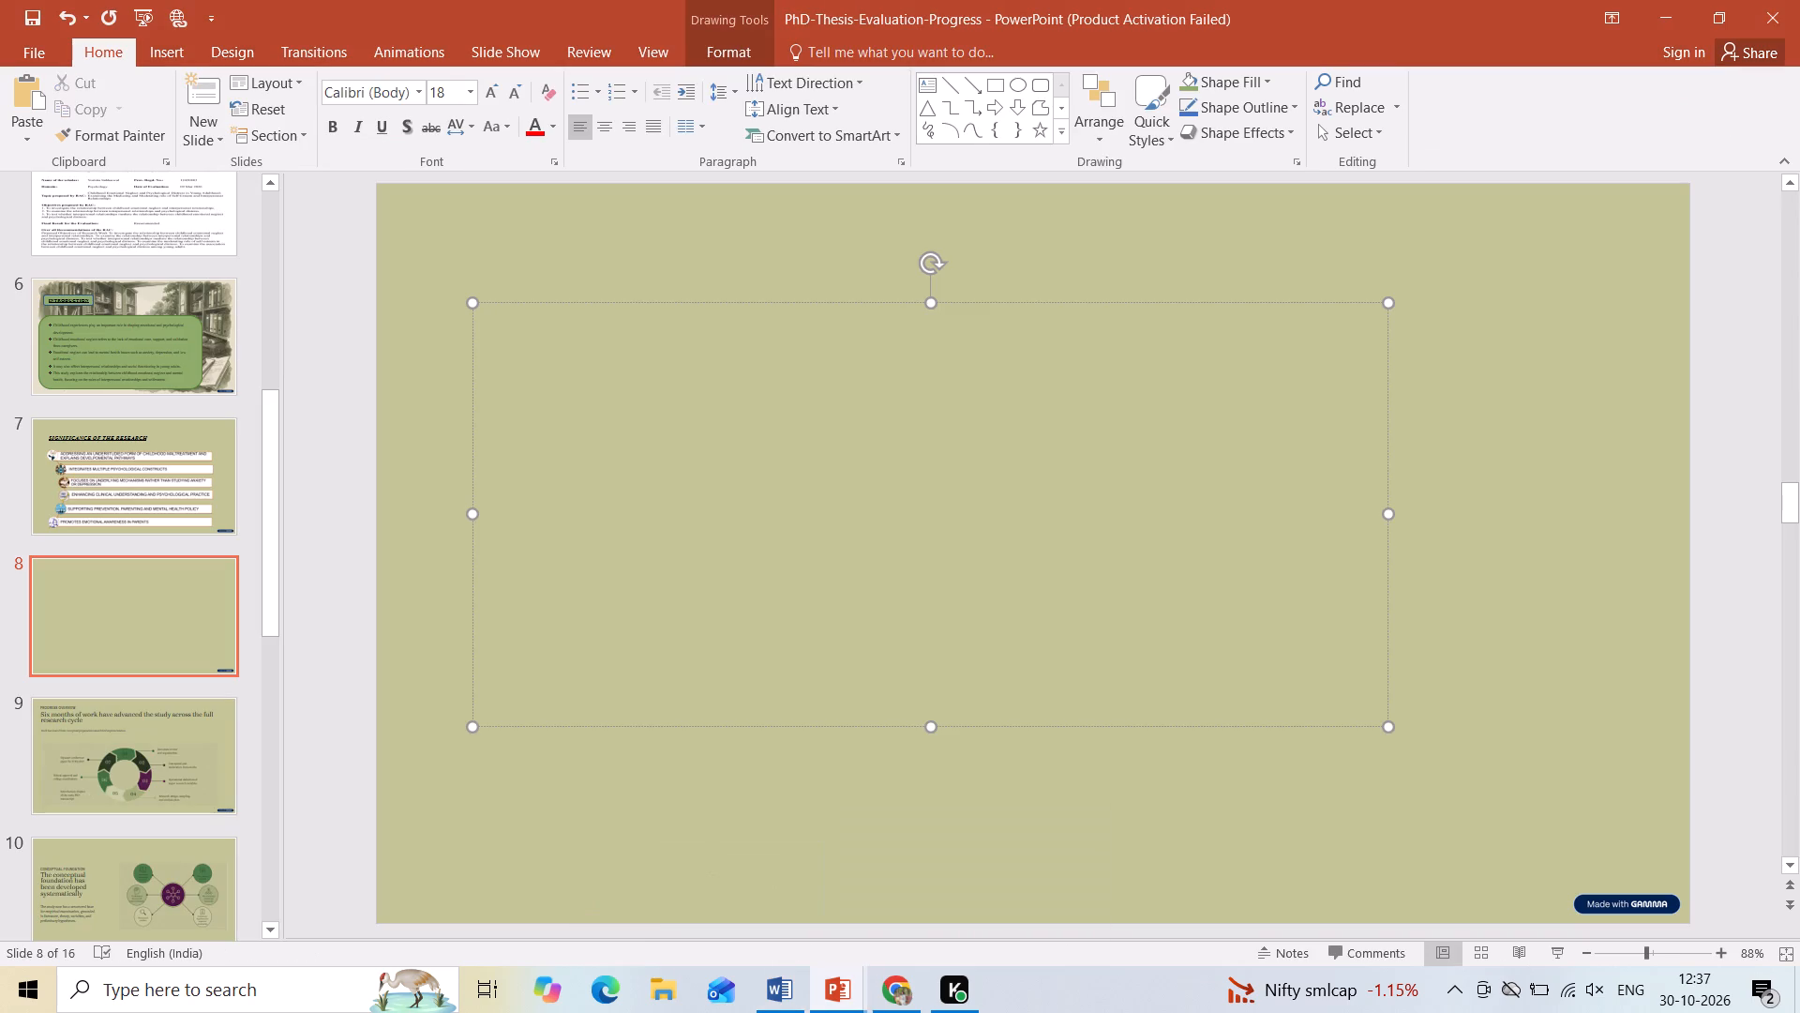
pyautogui.hotkey('ctrl', 'v')
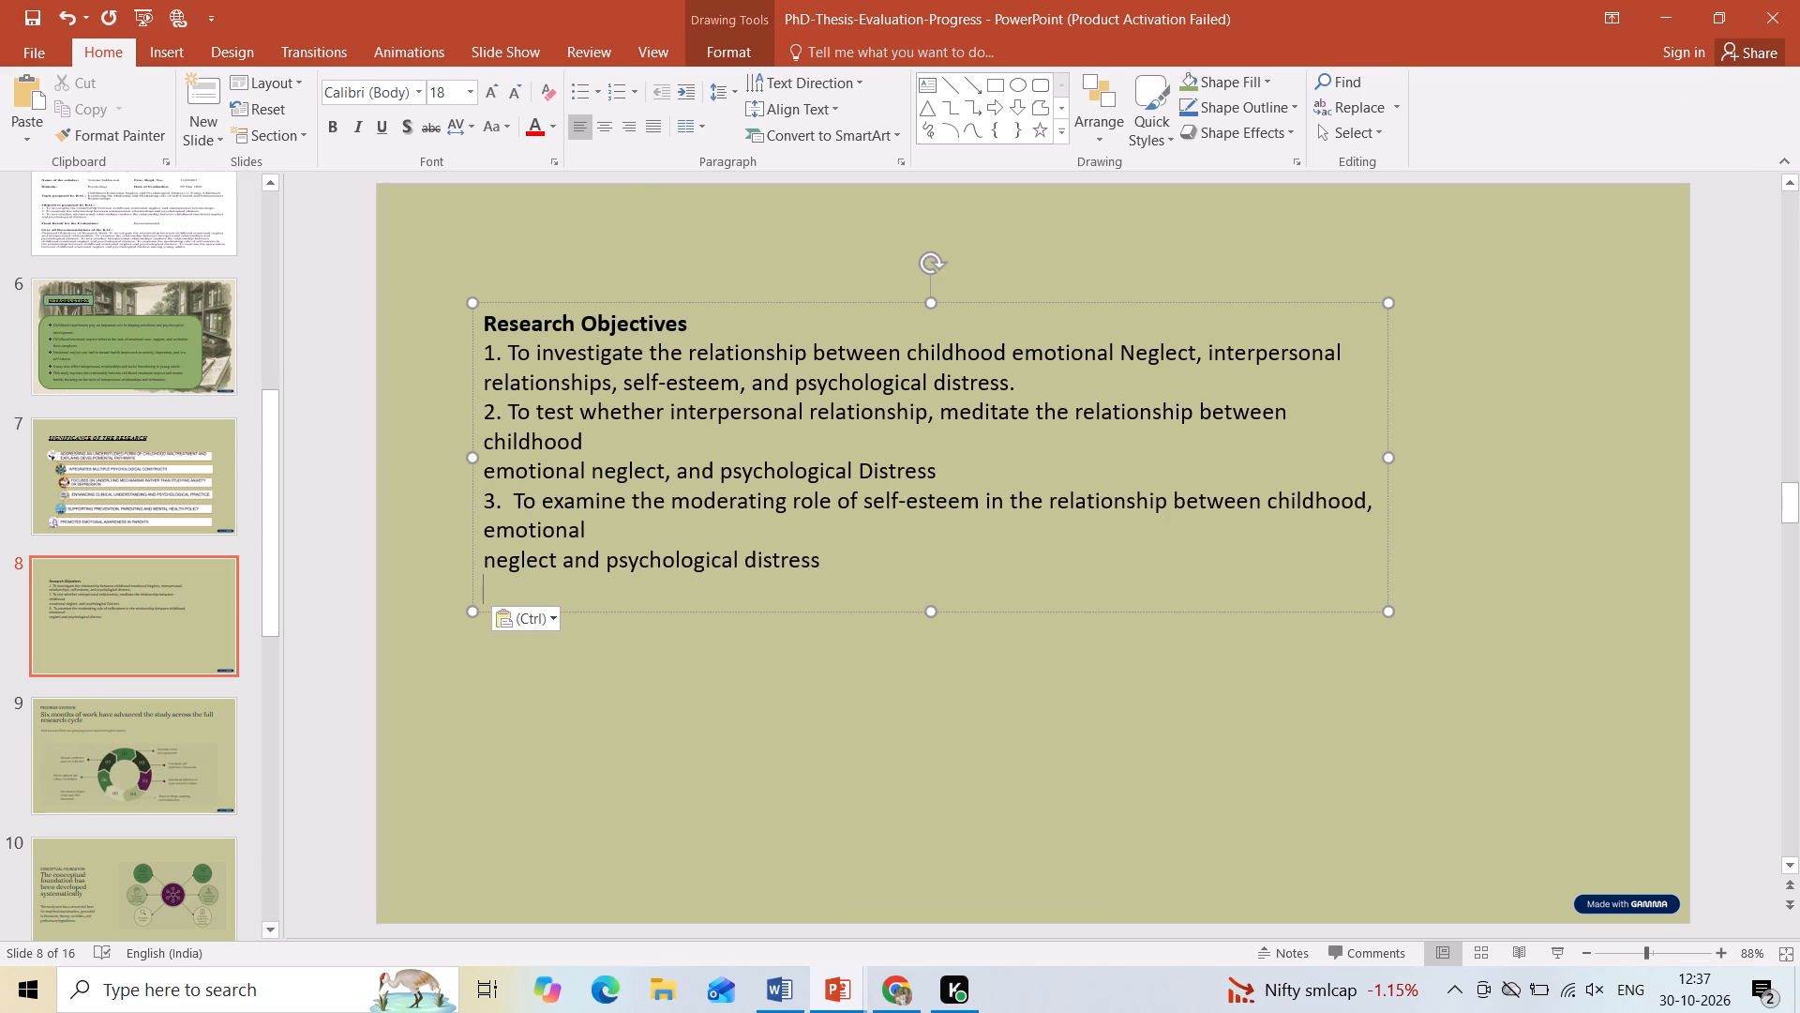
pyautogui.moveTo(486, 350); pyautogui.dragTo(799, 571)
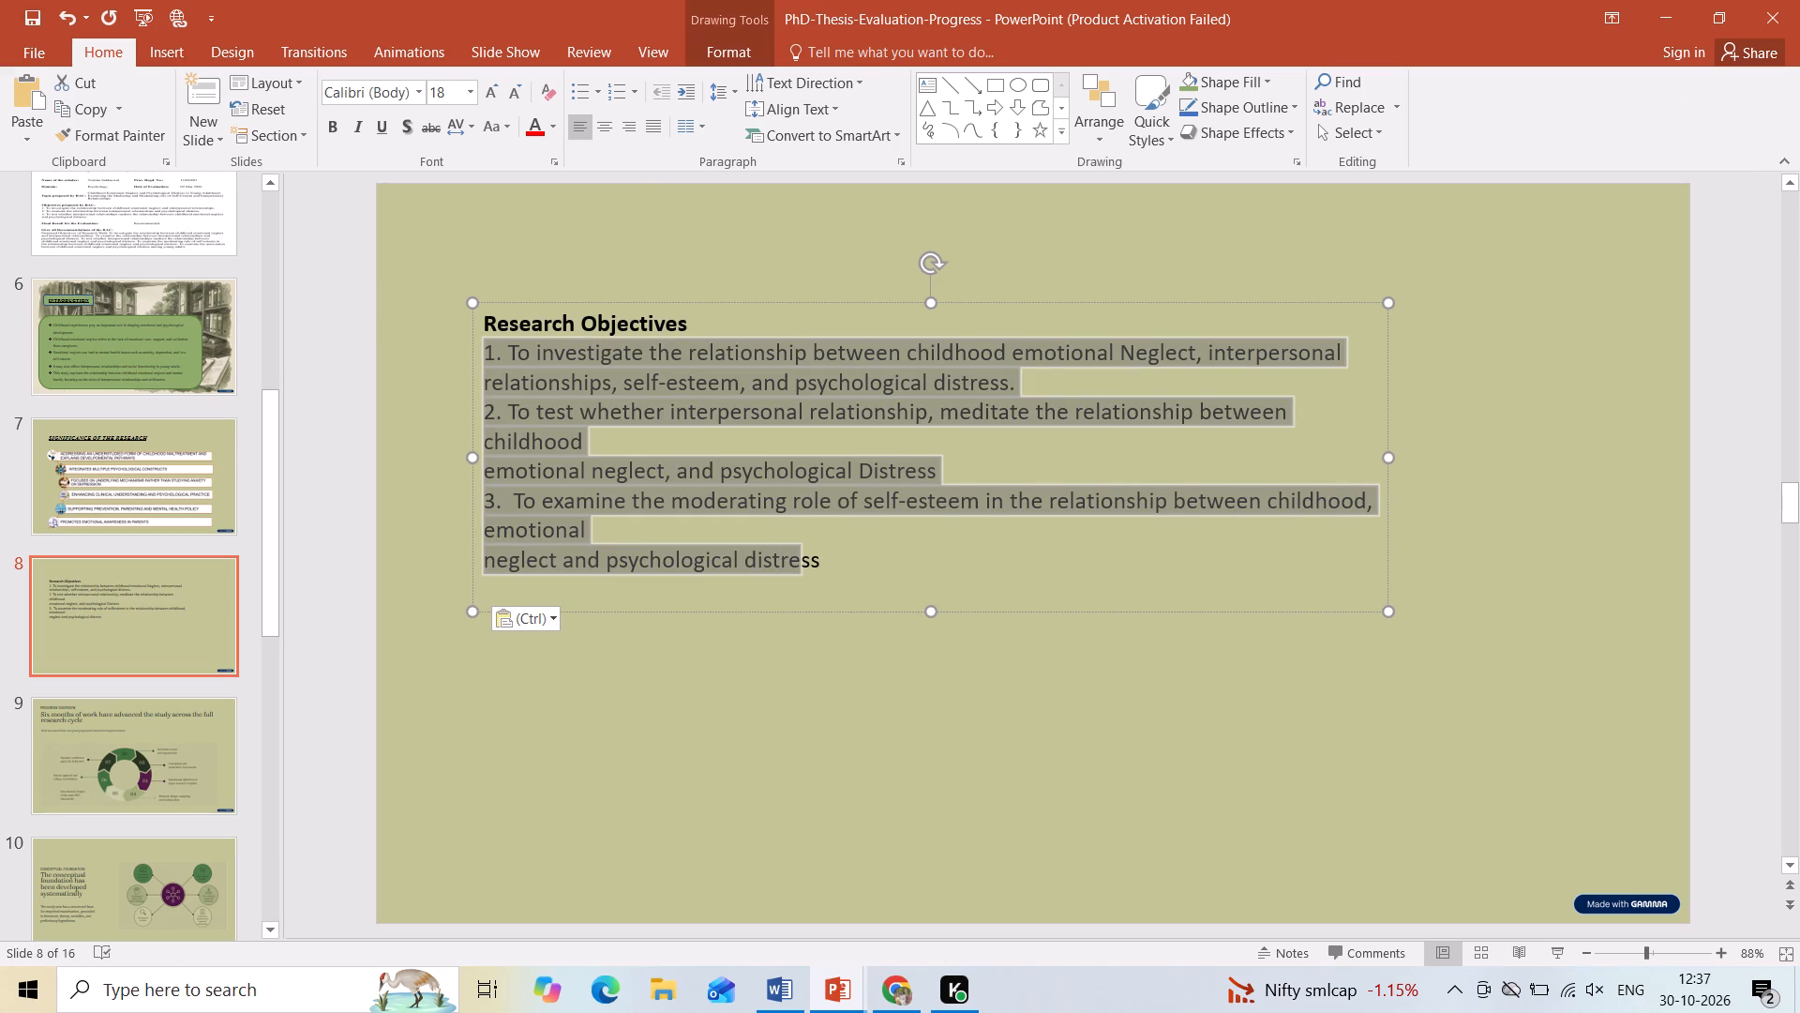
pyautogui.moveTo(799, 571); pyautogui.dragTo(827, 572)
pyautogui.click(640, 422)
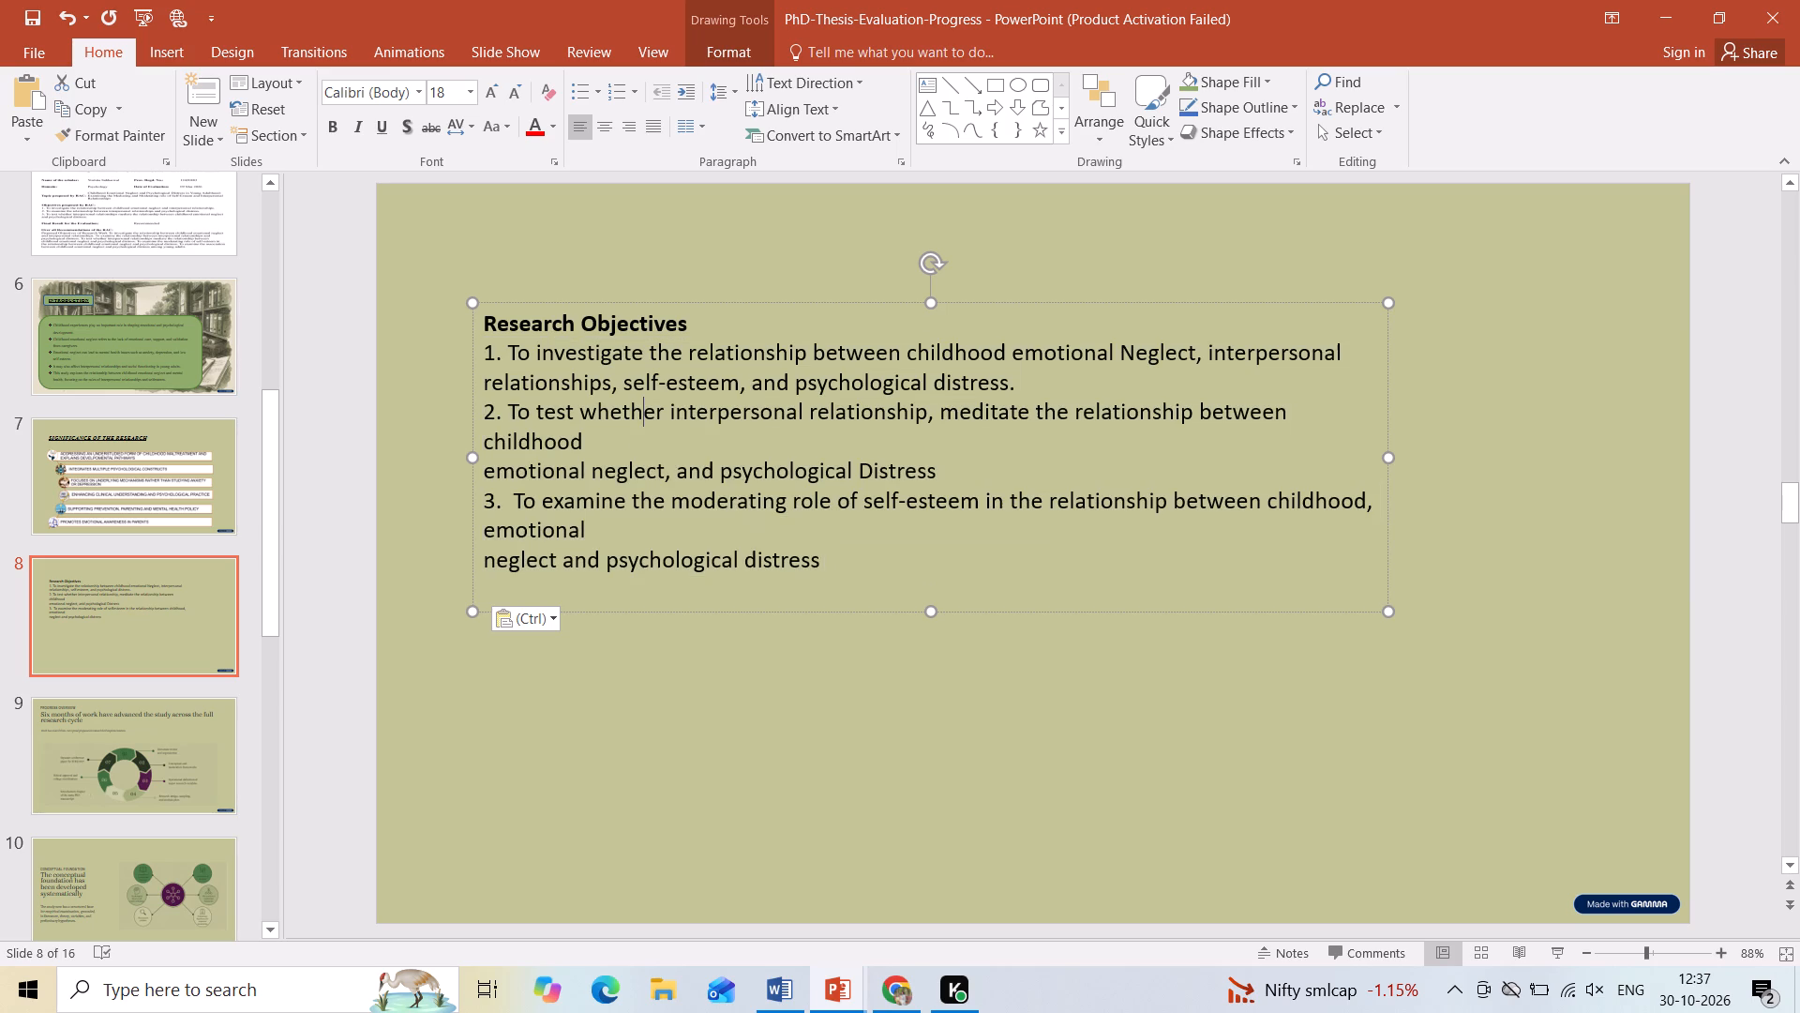
# In objective 2, join the broken line "emotional neglect, and psychological Distress" to "childhood" with a comma between them.
pyautogui.click(598, 446)
pyautogui.press('BackSpace')
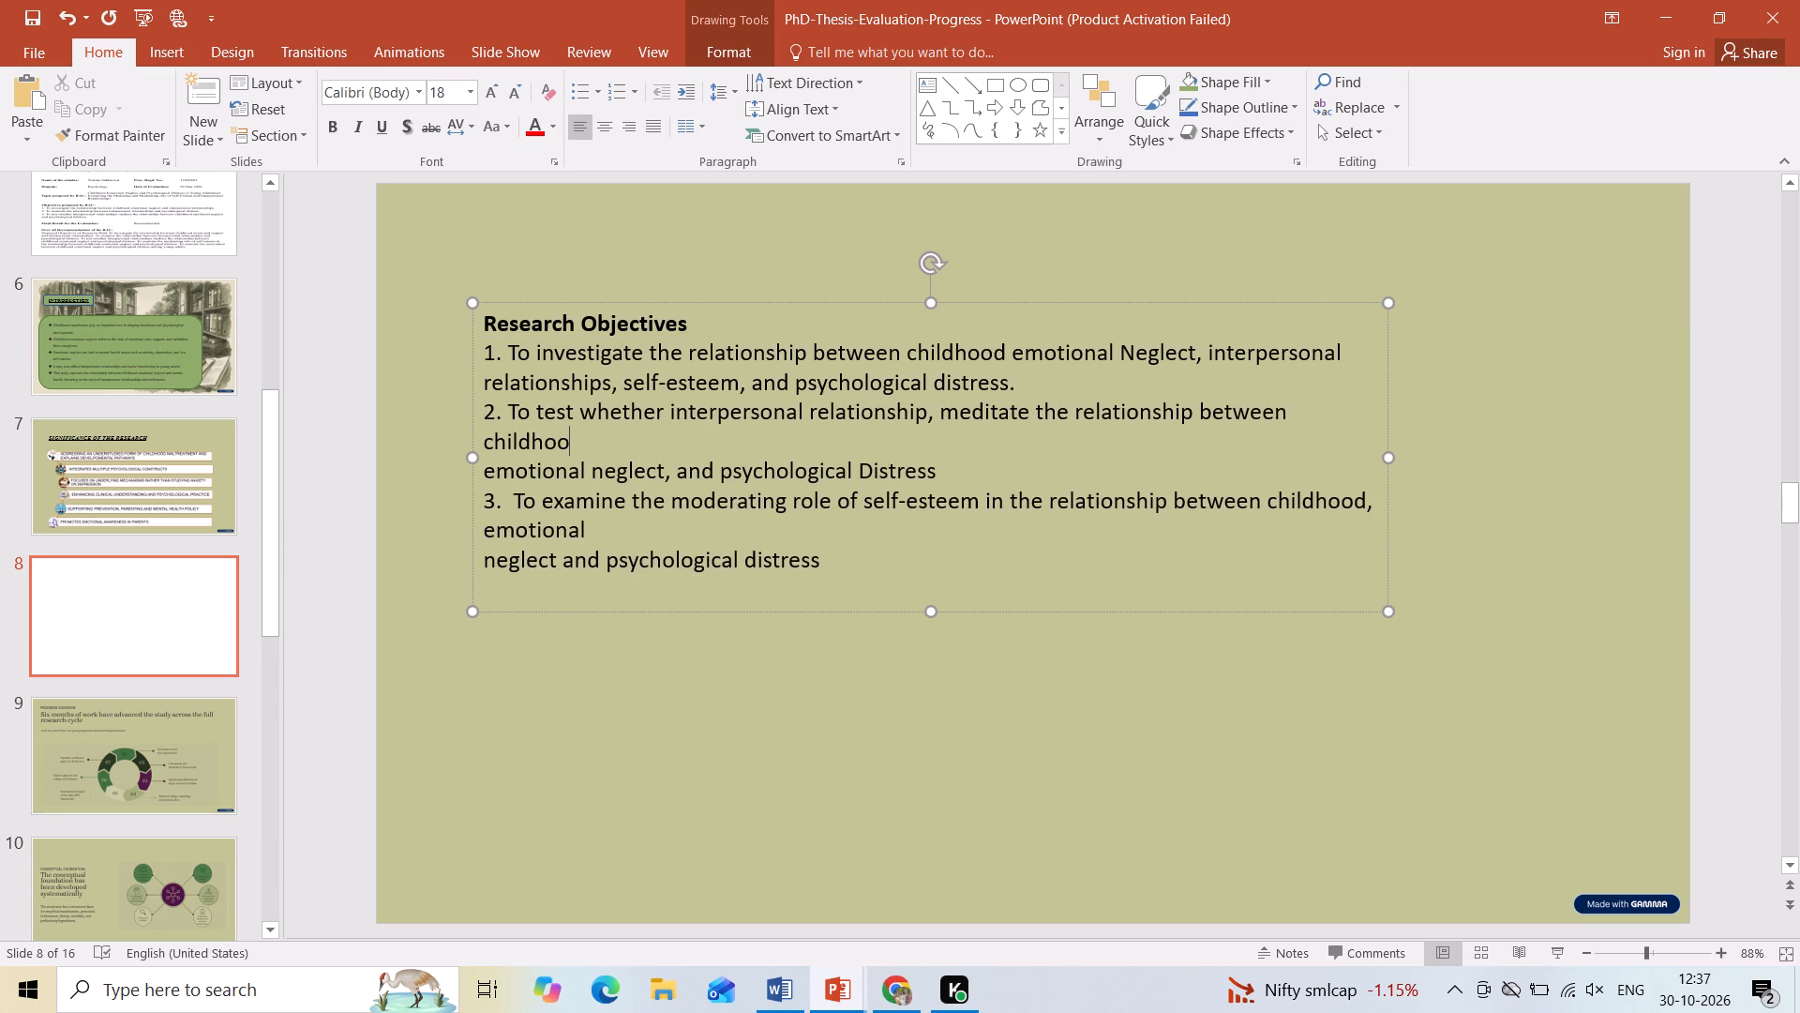
pyautogui.press('d')
pyautogui.press('BackSpace')
pyautogui.press('d')
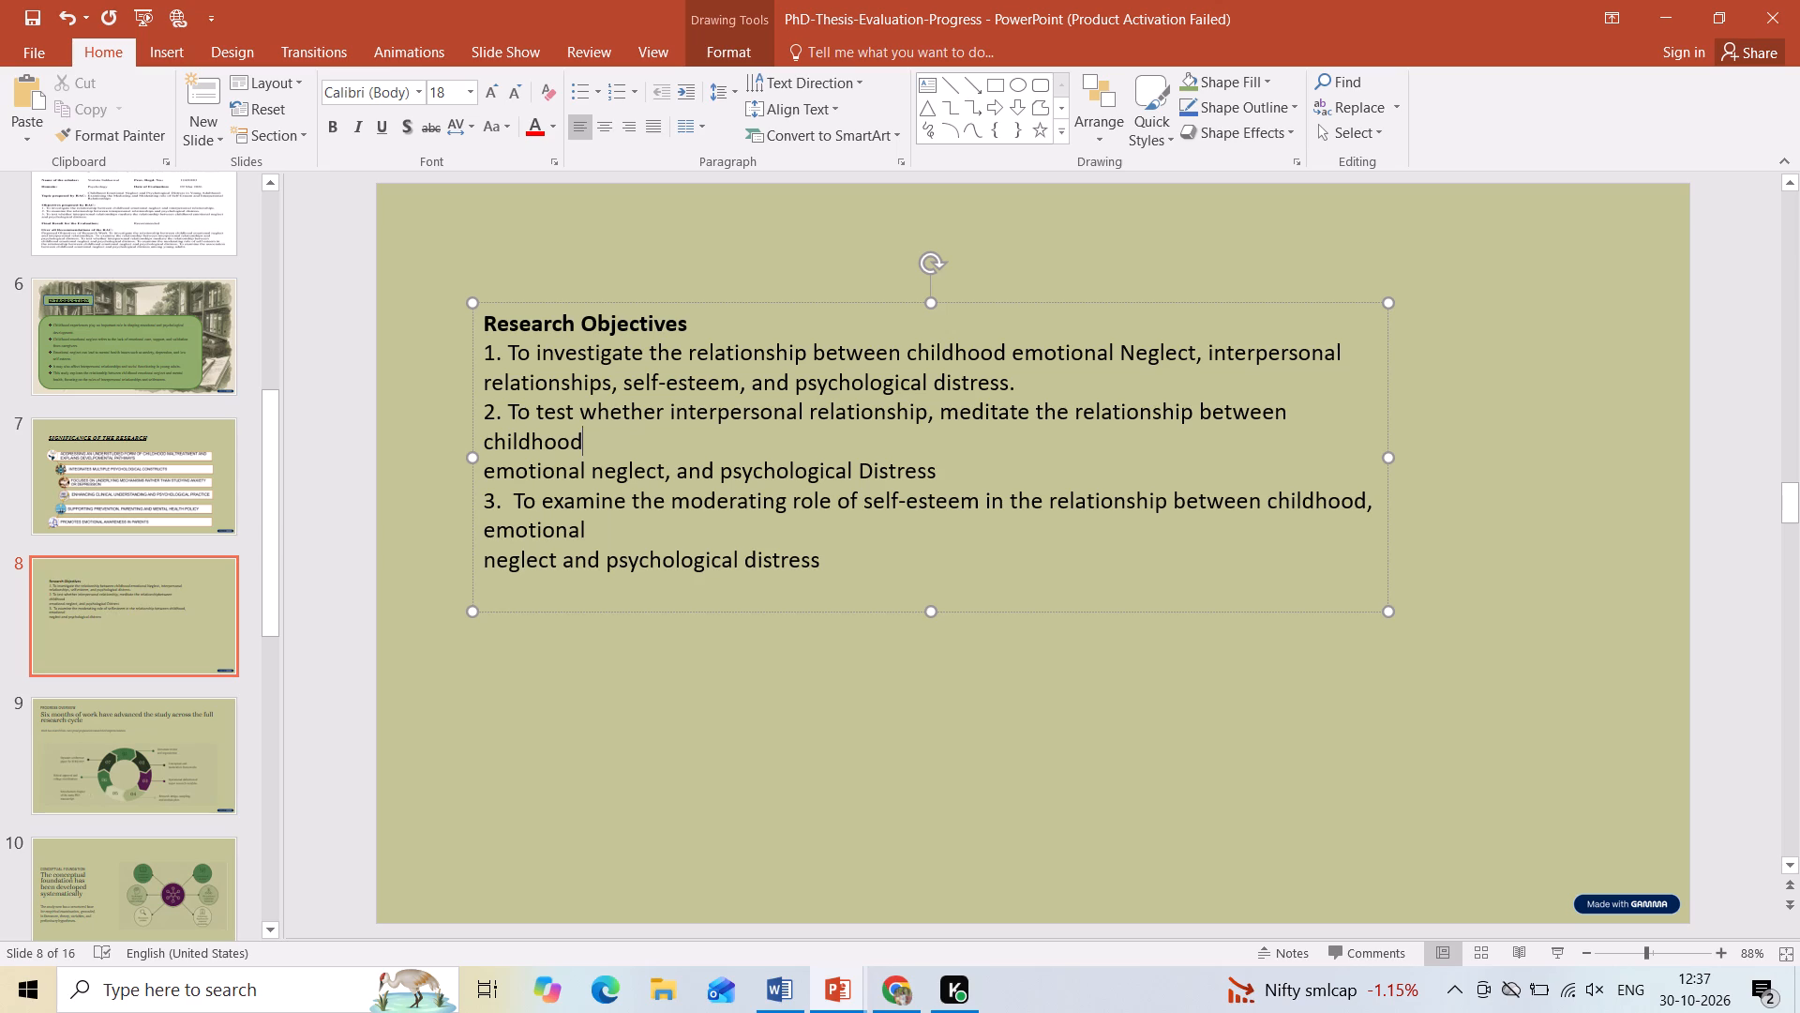
pyautogui.click(484, 476)
pyautogui.press('BackSpace')
pyautogui.press(',')
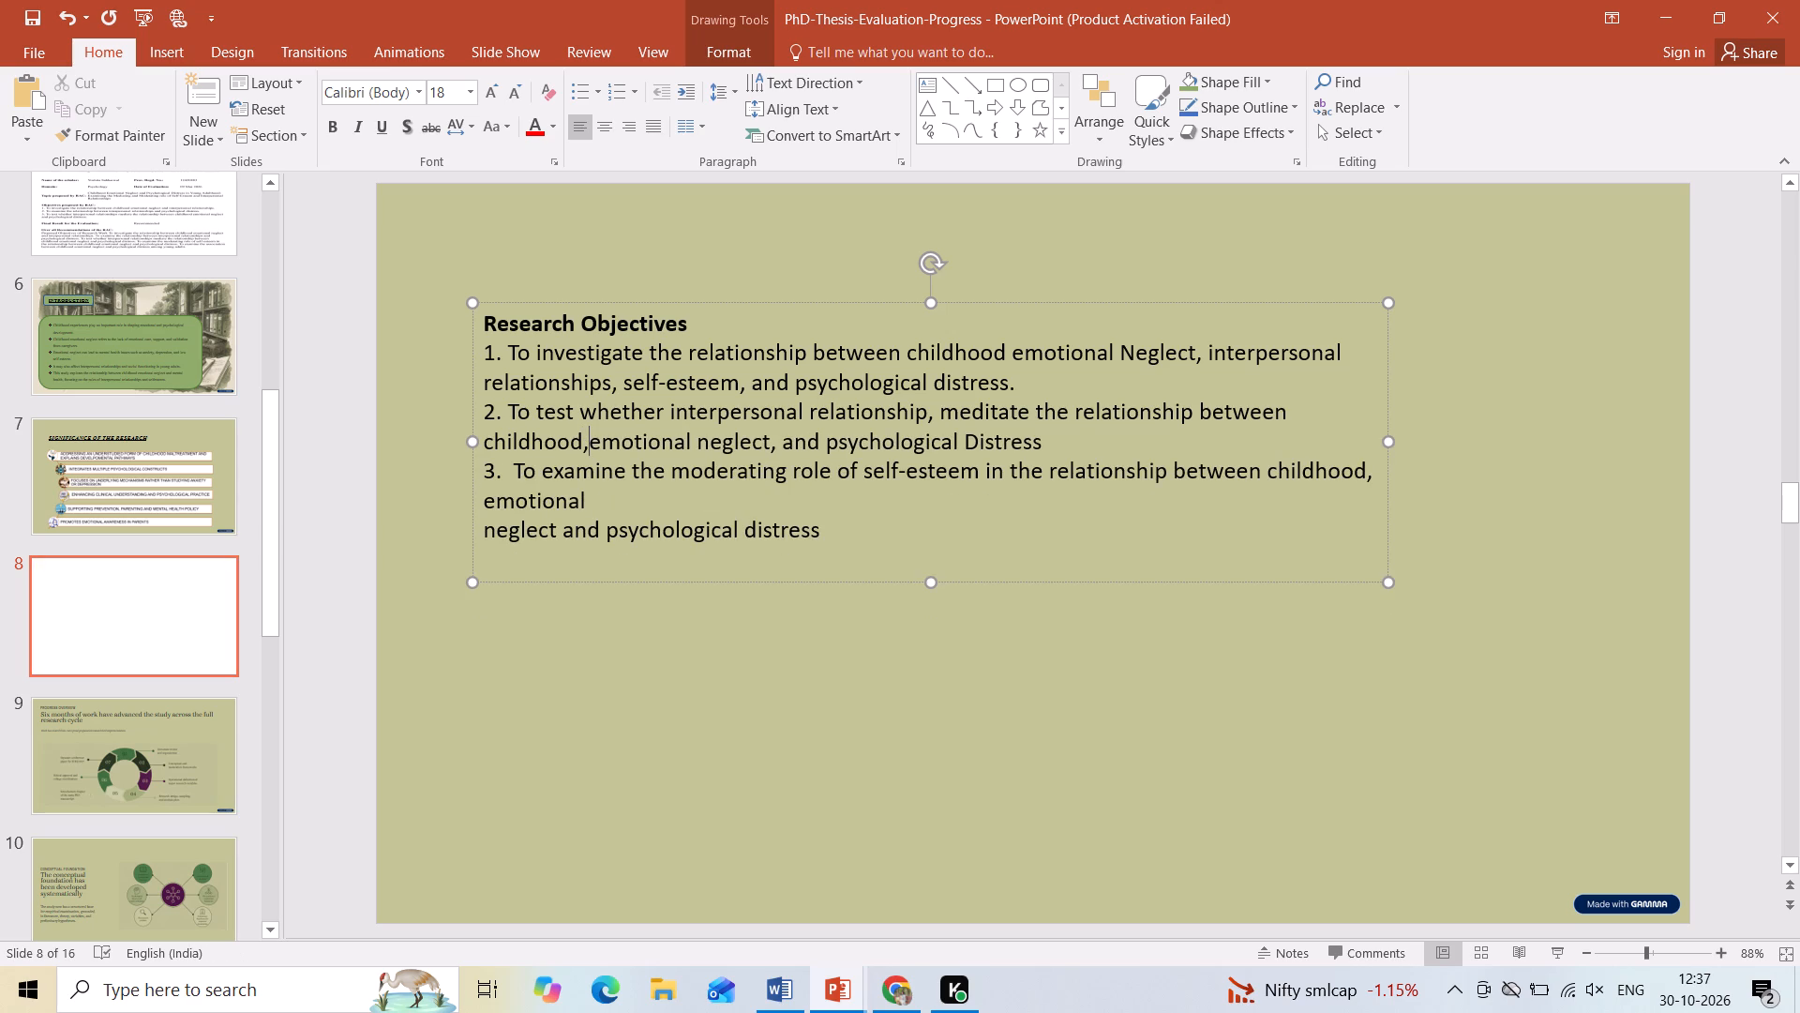
# In objective 2, replace the comma between "childhood" and "emotional neglect" with a space.
pyautogui.press('BackSpace')
pyautogui.press('space')
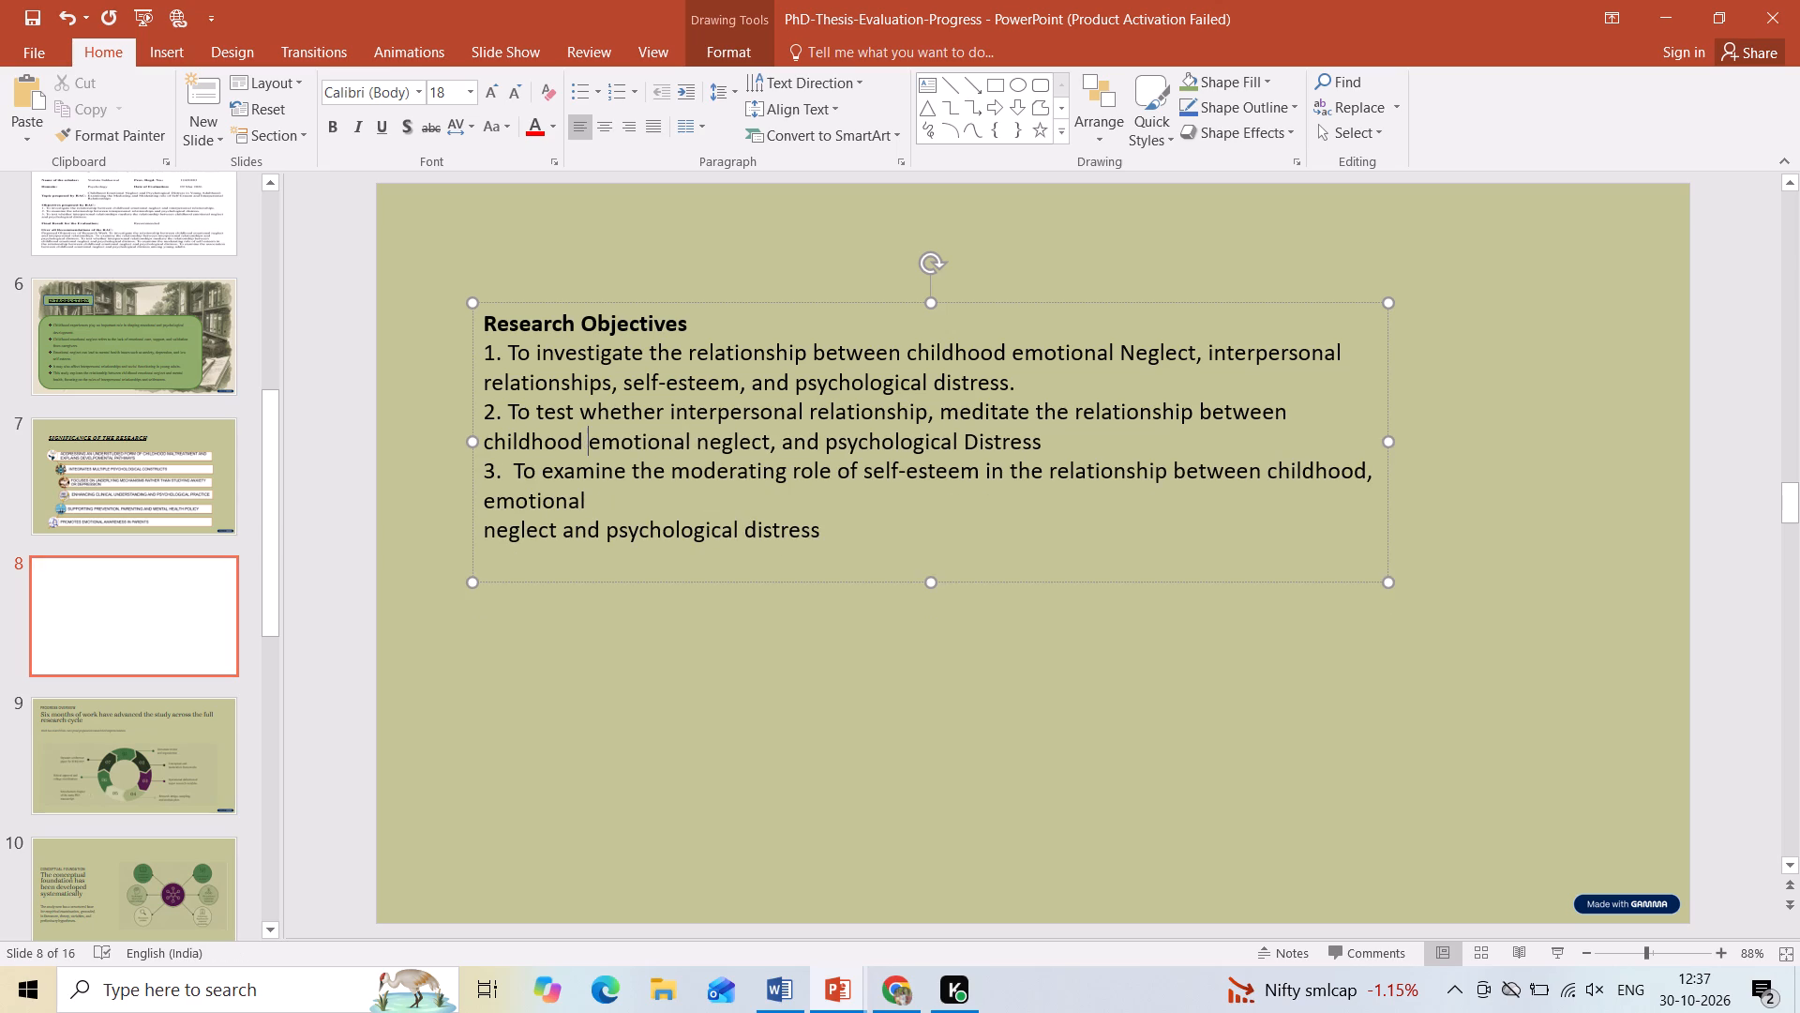
# In objective 3, join the broken line "neglect and psychological distress" to "emotional" with a space between them.
pyautogui.click(486, 532)
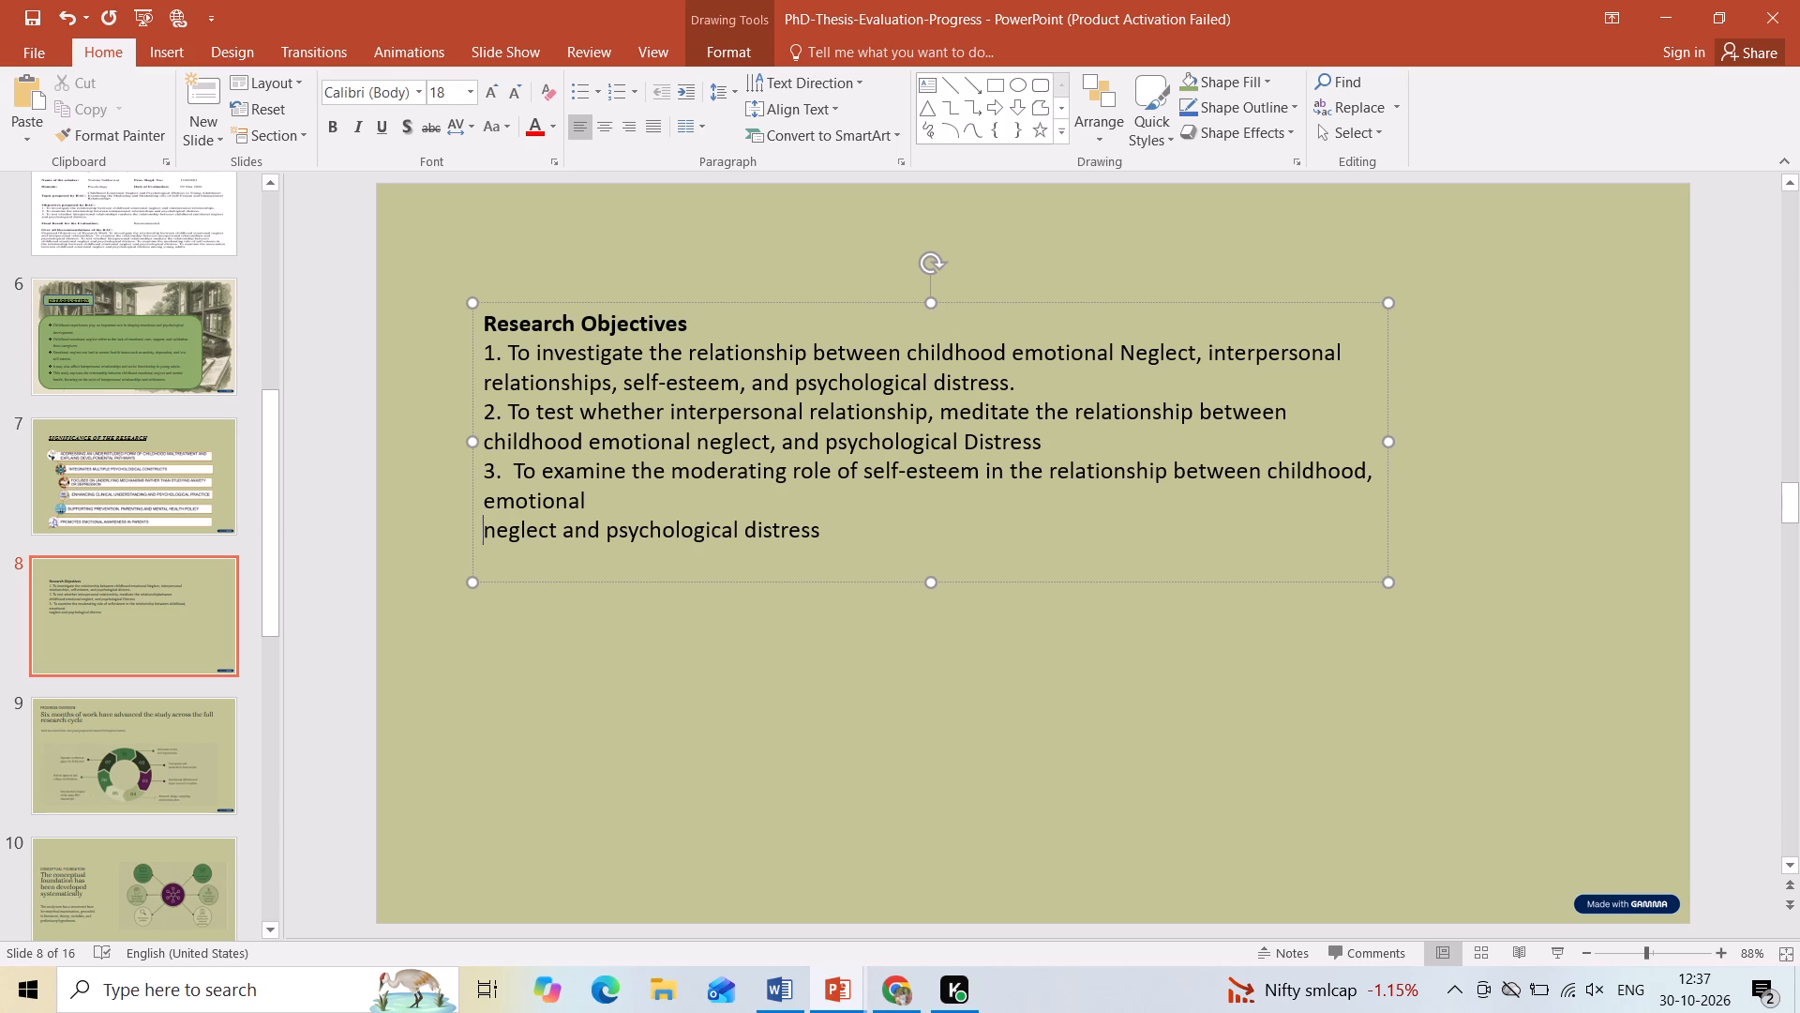
pyautogui.press('BackSpace')
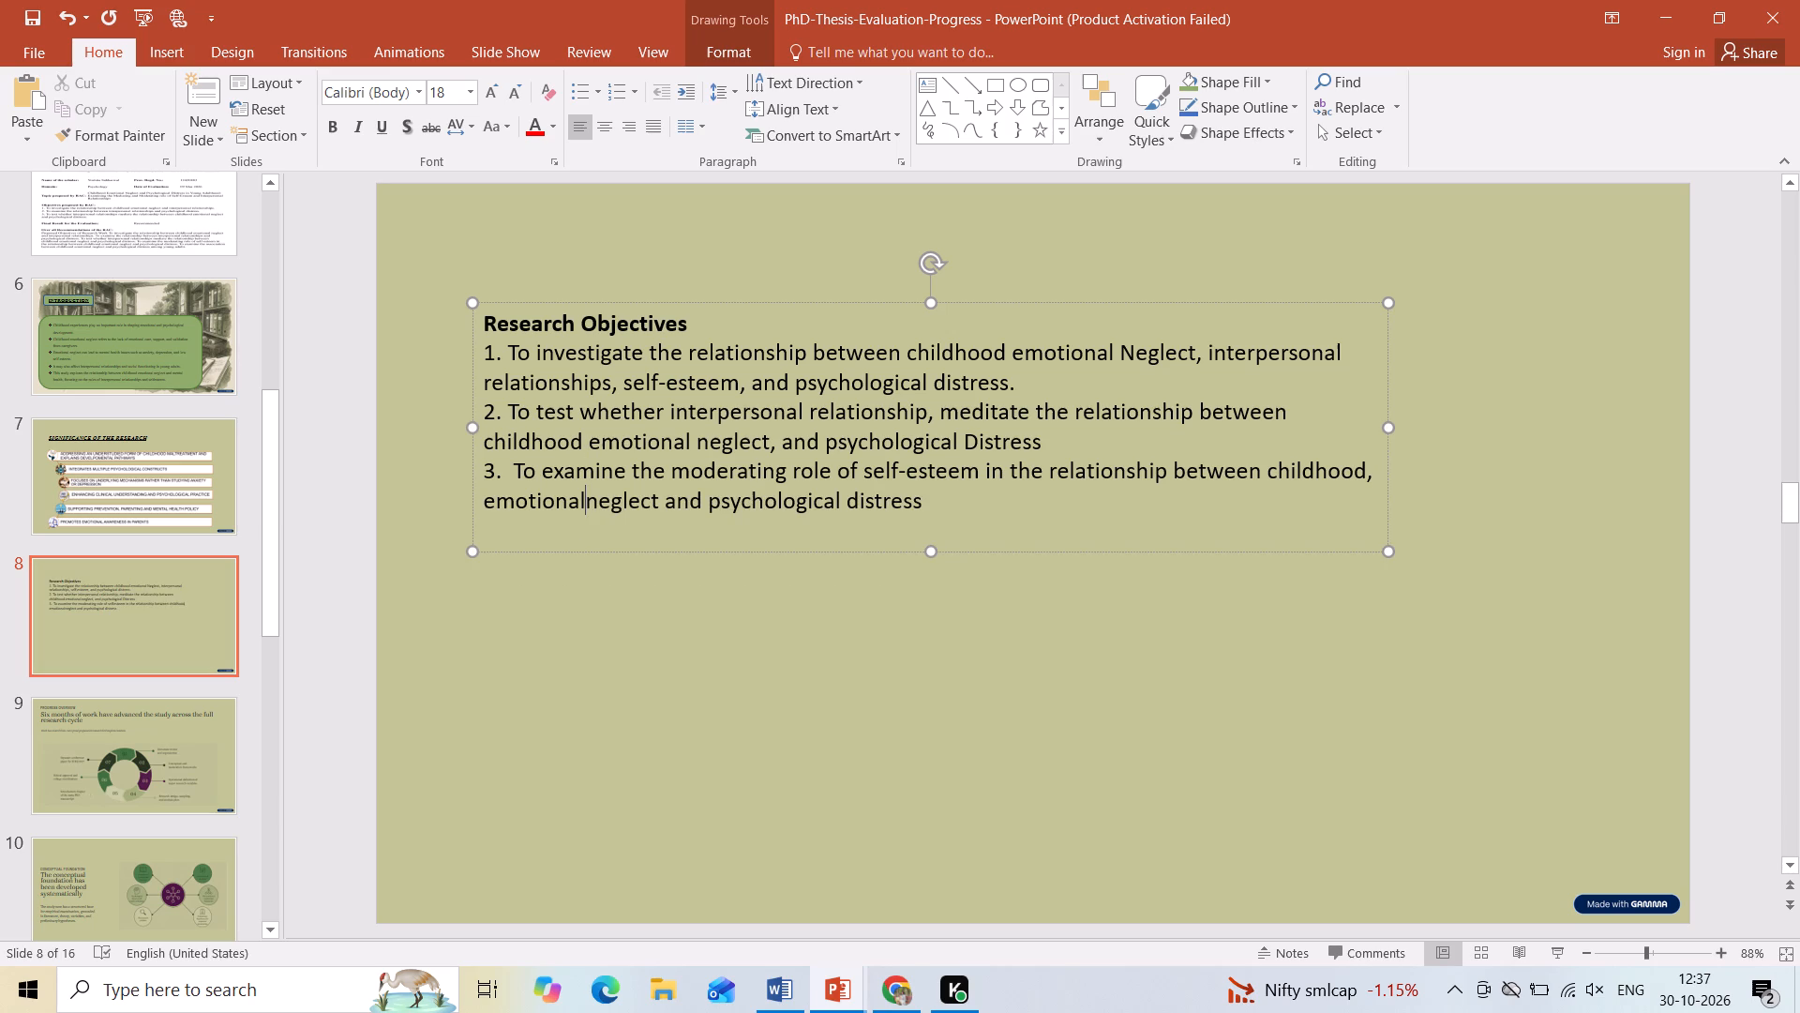
pyautogui.press('space')
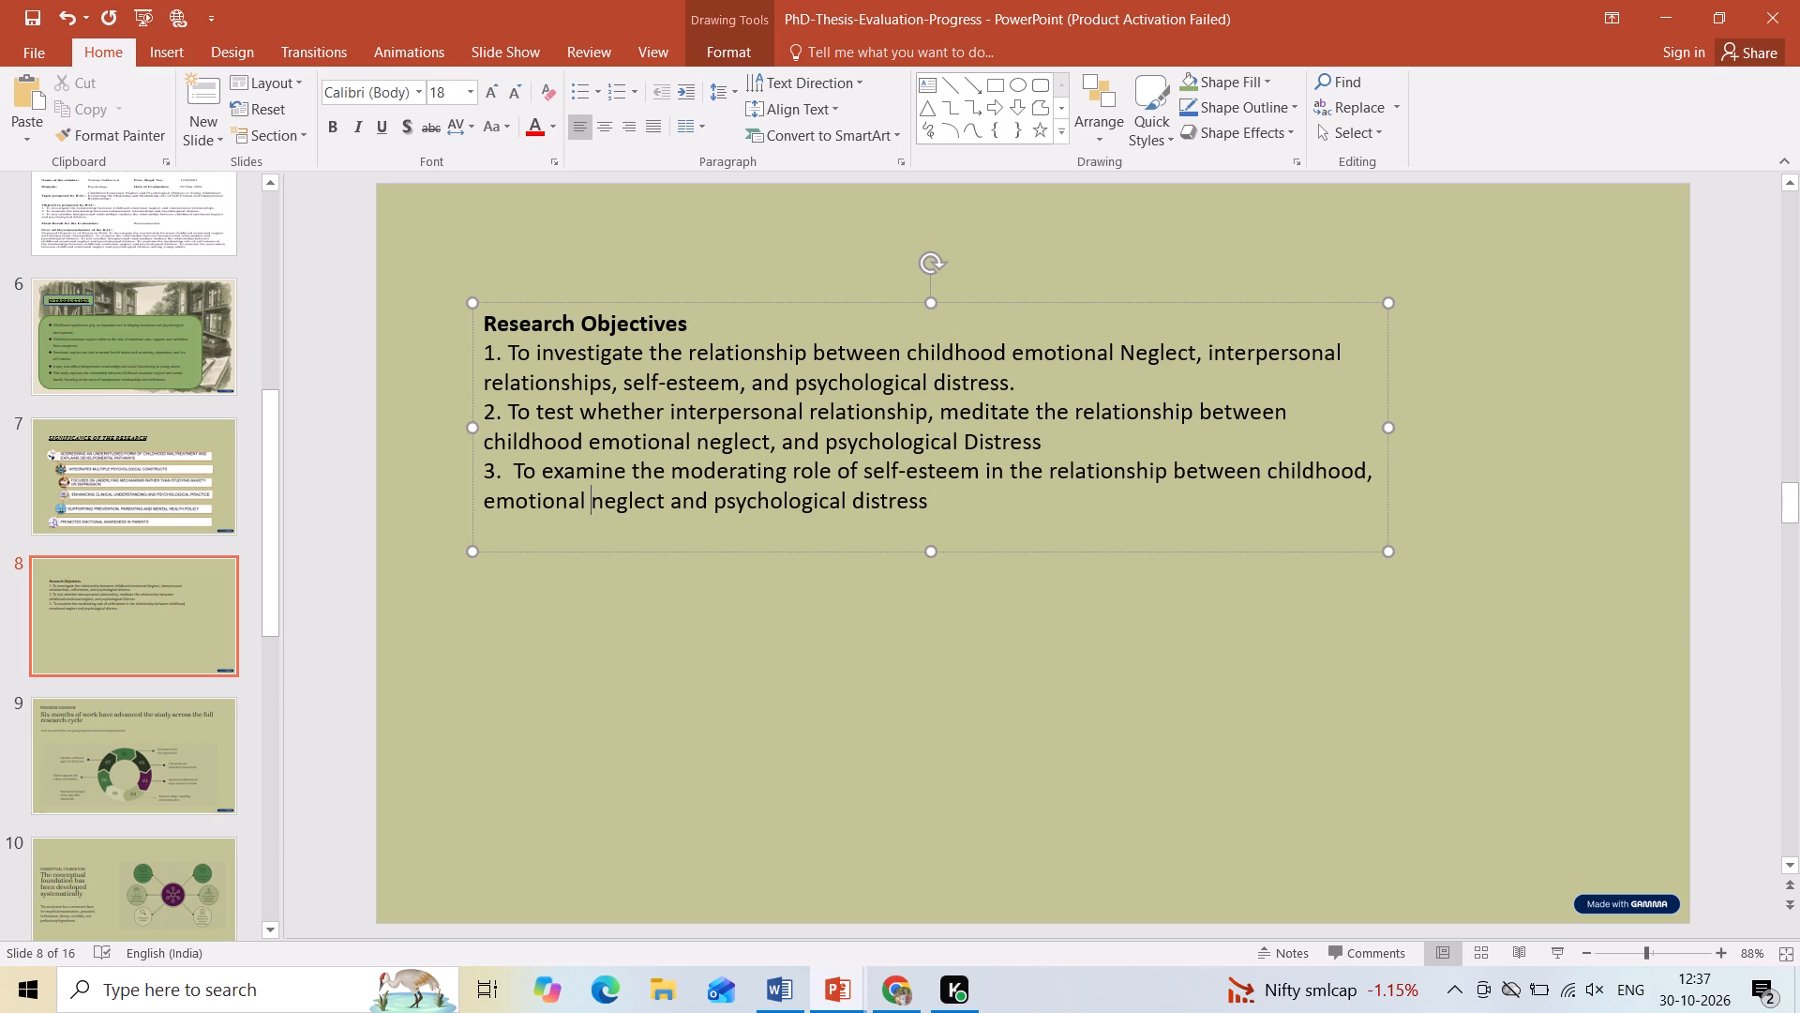
# Insert eight blank lines between the Research Objectives heading and objective 1.
pyautogui.click(700, 325)
pyautogui.press('Return')
pyautogui.press('Return')
pyautogui.press('Return')
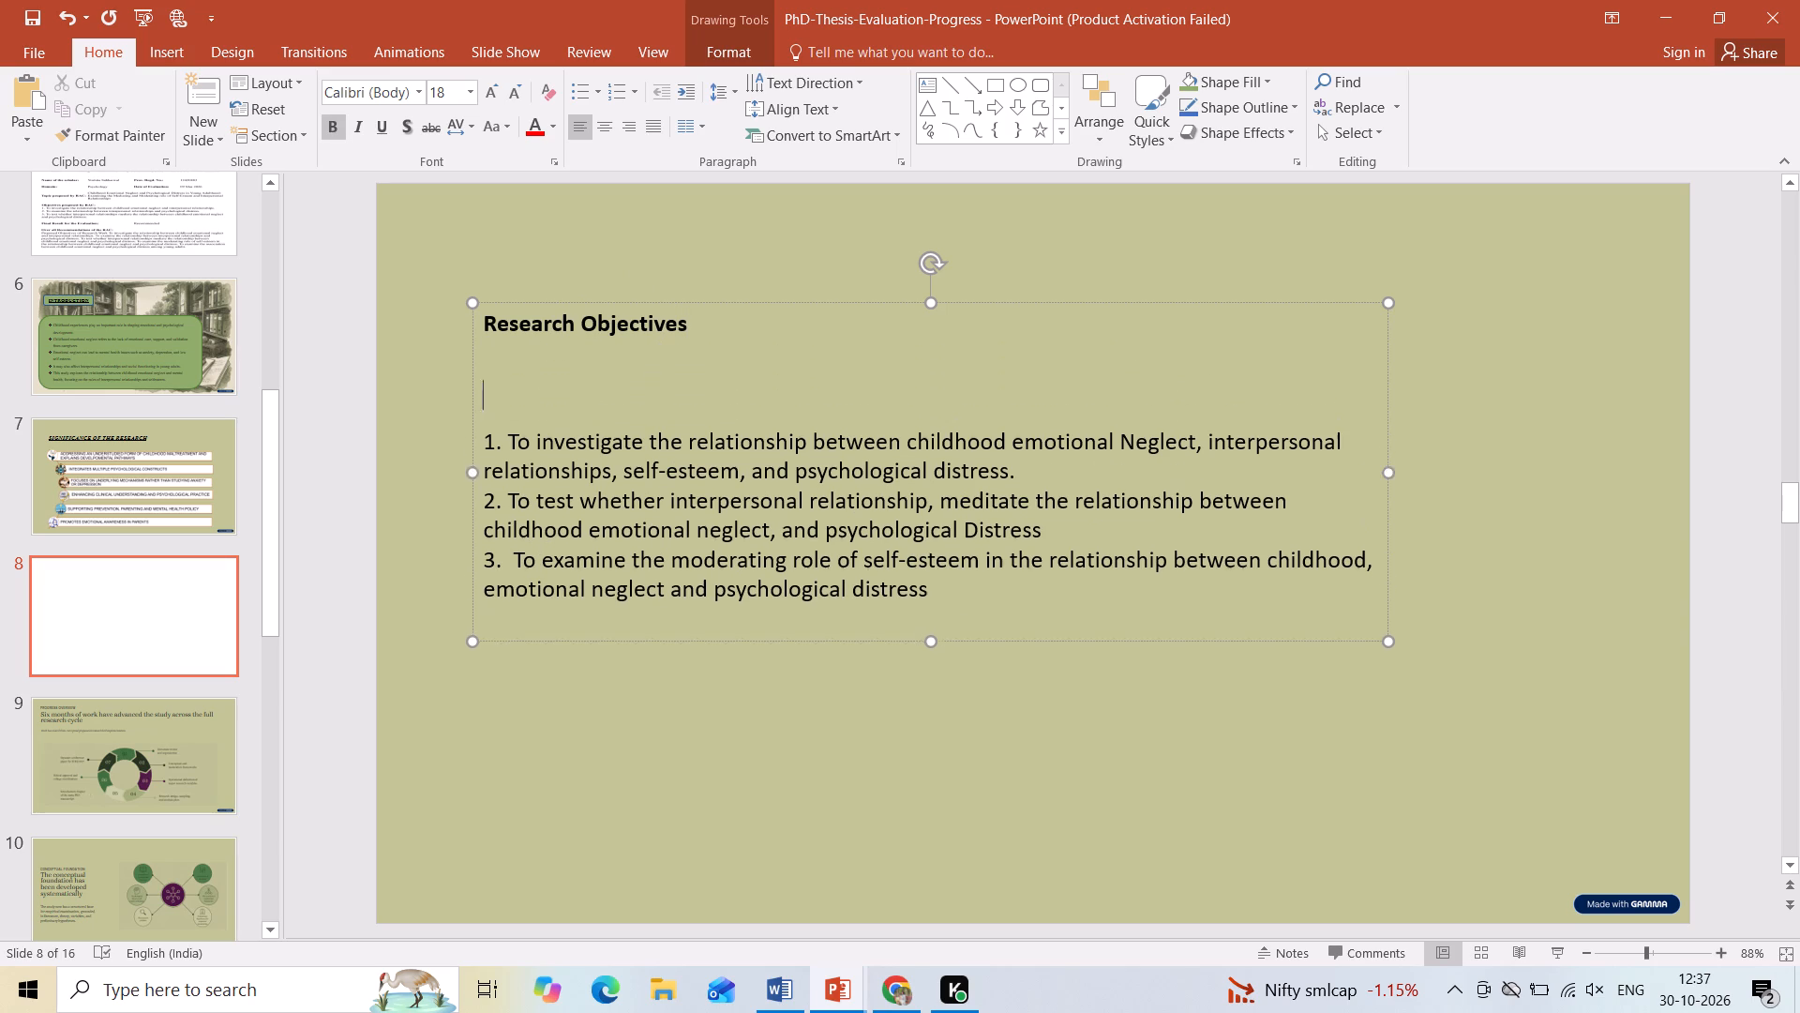
pyautogui.press('Return')
pyautogui.press('Return')
pyautogui.press('Return')
pyautogui.press('Return')
pyautogui.press('Return')
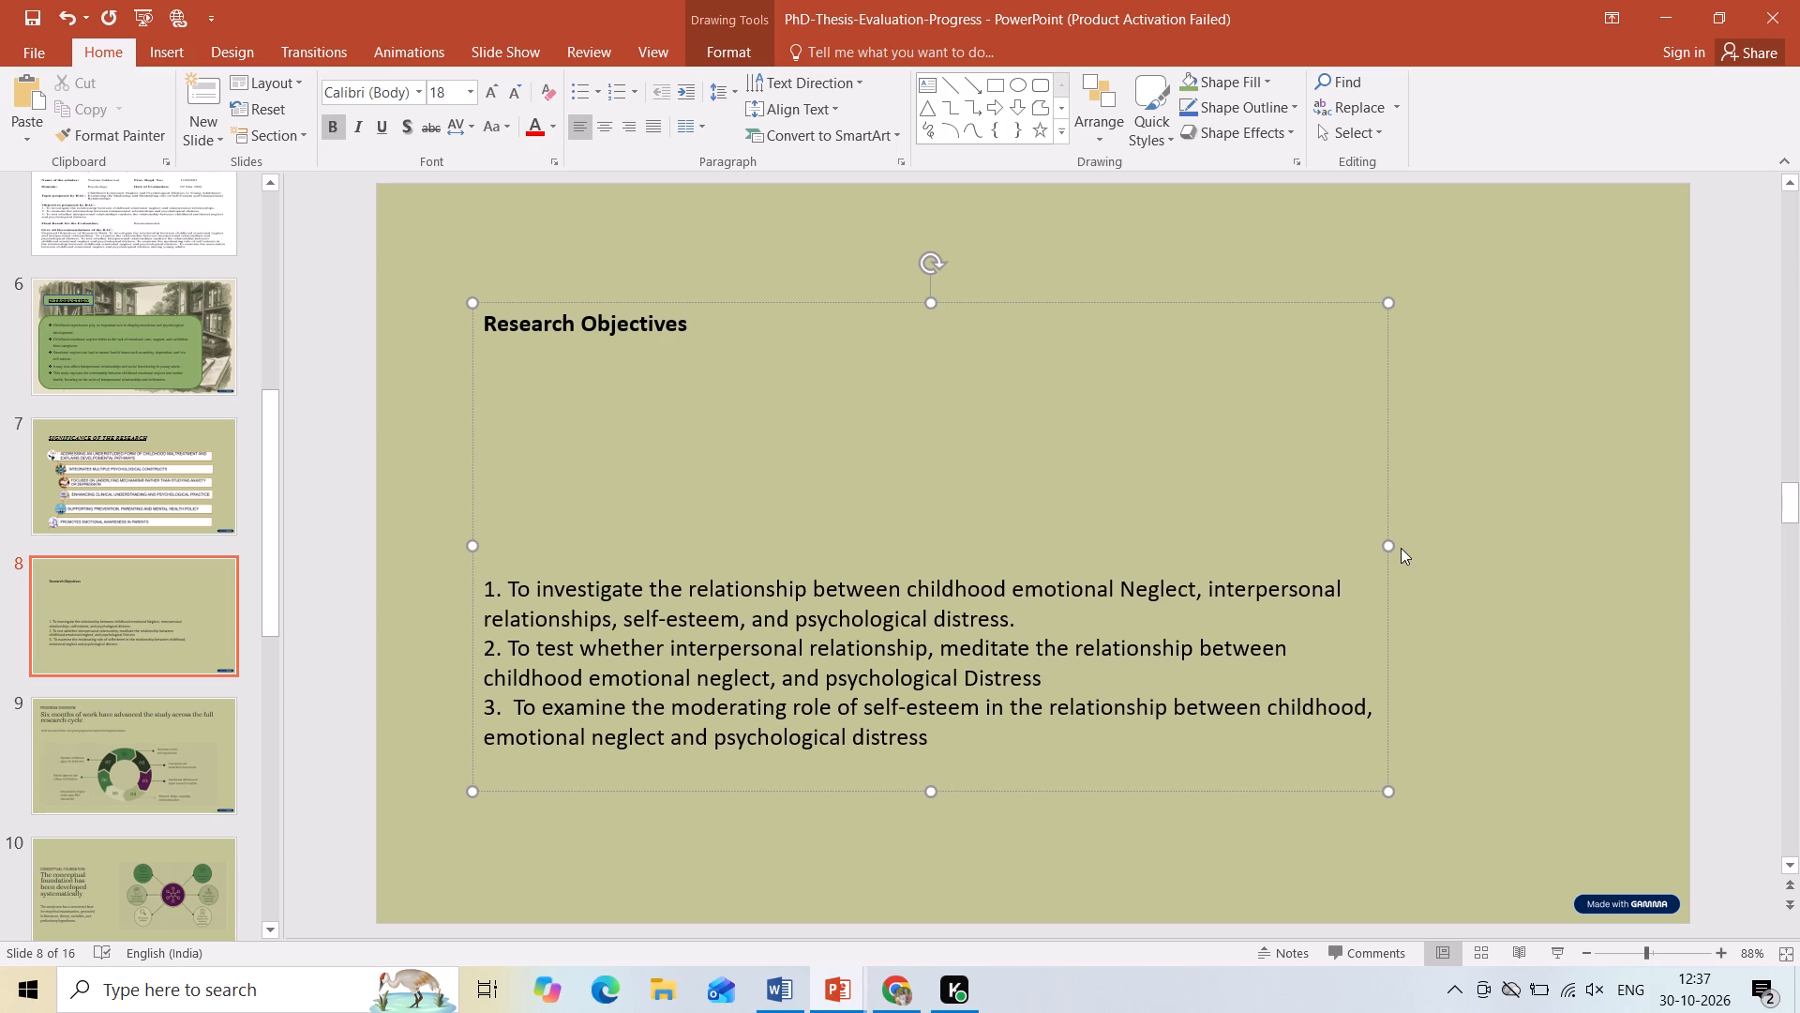
# Widen the research objectives text box by extending its right edge towards the slide's edge.
pyautogui.moveTo(1390, 548); pyautogui.dragTo(1499, 553)
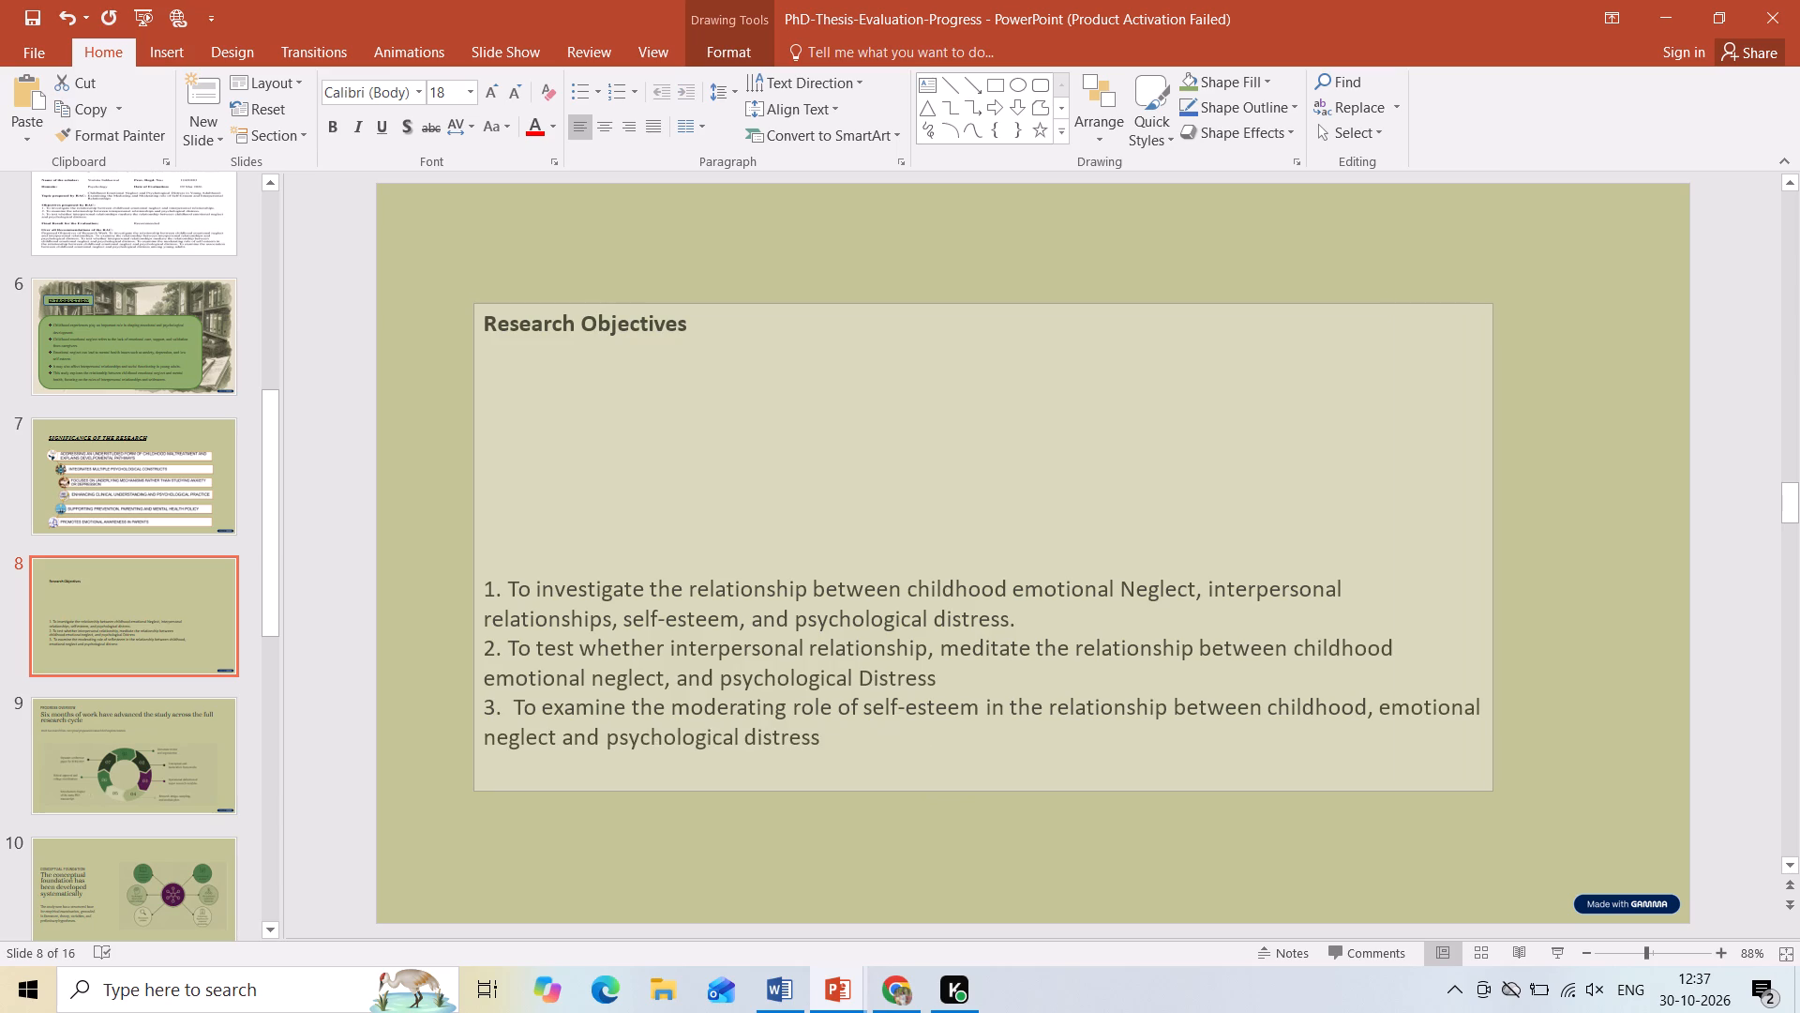
pyautogui.moveTo(1499, 553); pyautogui.dragTo(1504, 554)
# Delete four of the blank lines between the Research Objectives heading and objective 1.
pyautogui.click(534, 509)
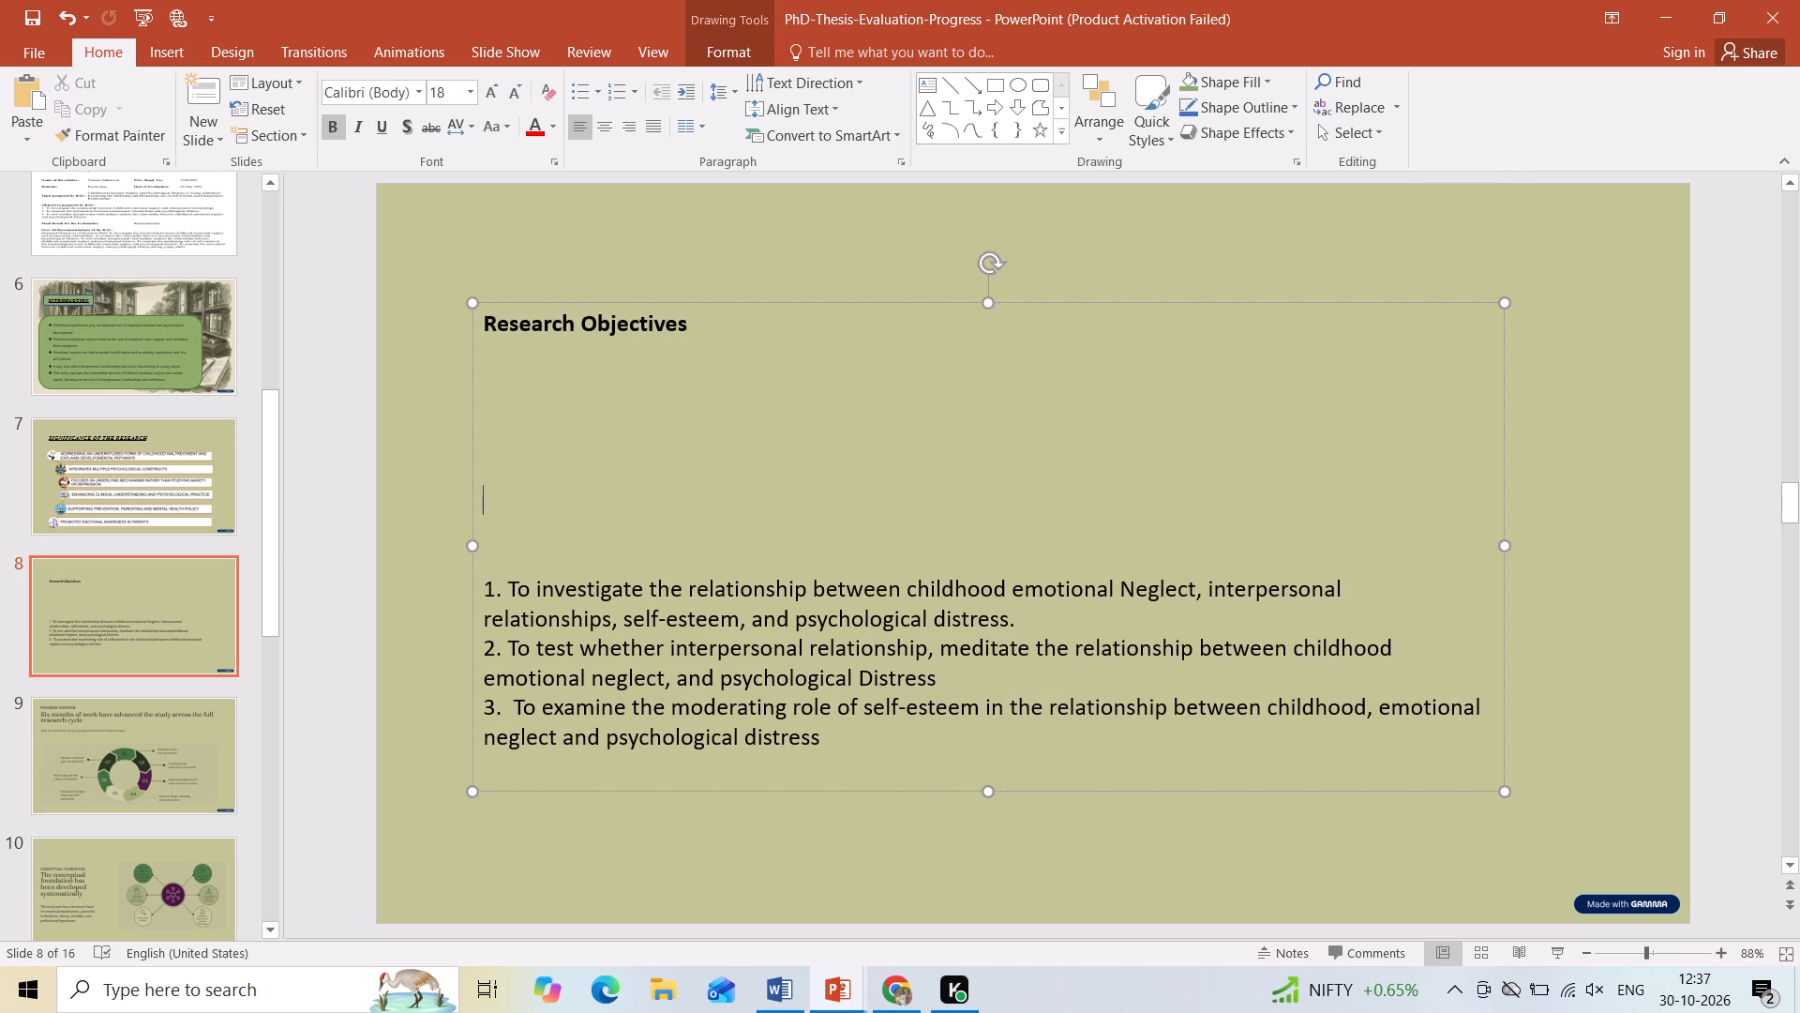
pyautogui.press('BackSpace')
pyautogui.press('BackSpace')
pyautogui.press('BackSpace')
pyautogui.press('BackSpace')
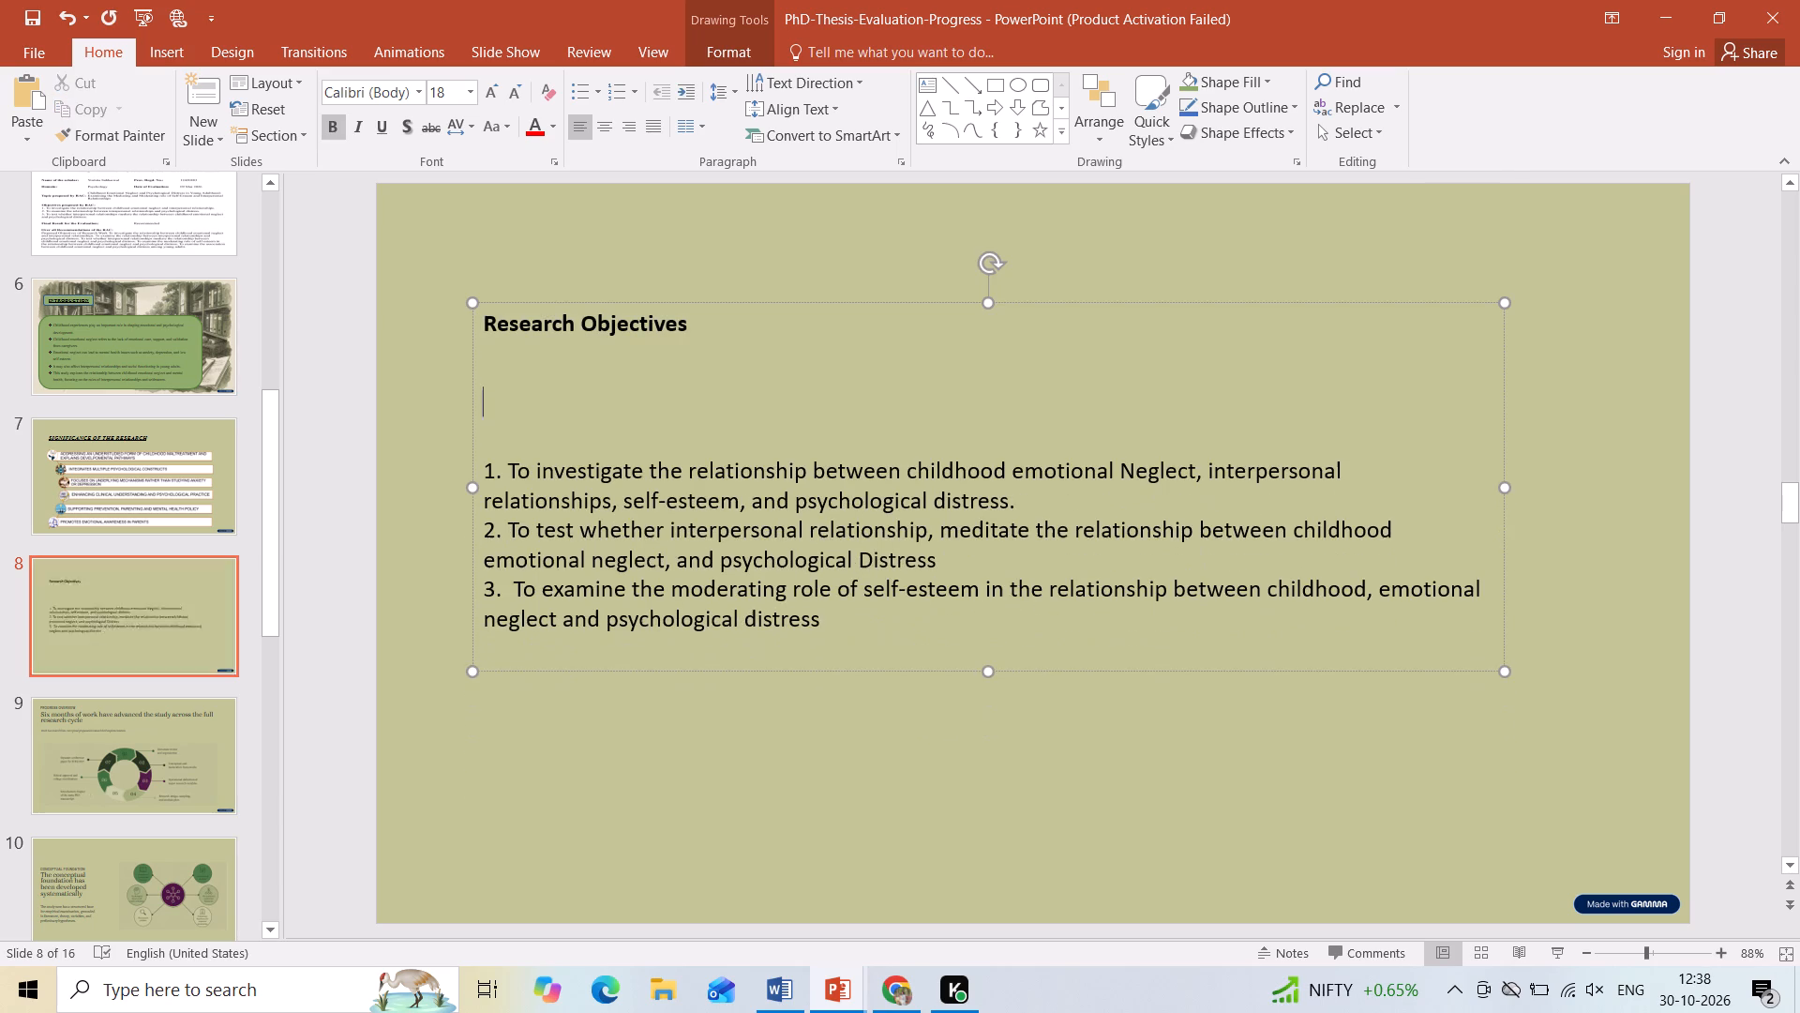
# Insert one blank line after objective 1 and one after objective 2 to separate the three objectives.
pyautogui.click(1032, 512)
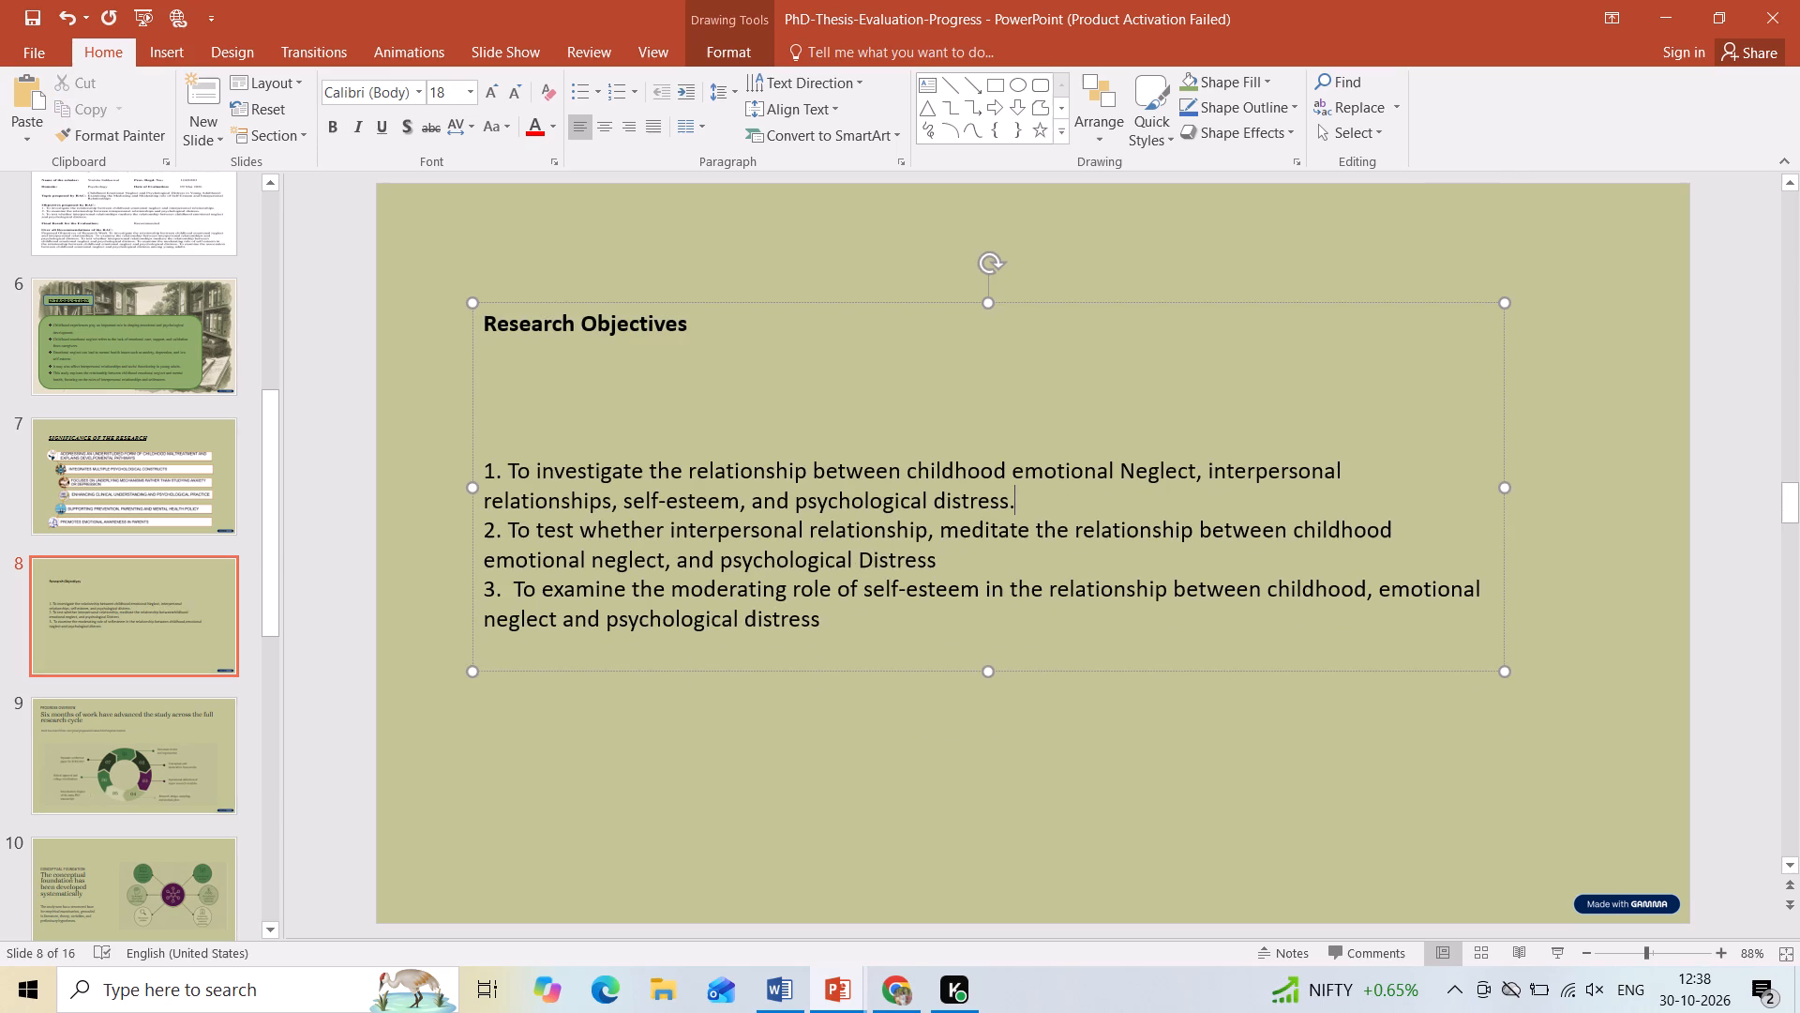
pyautogui.press('Return')
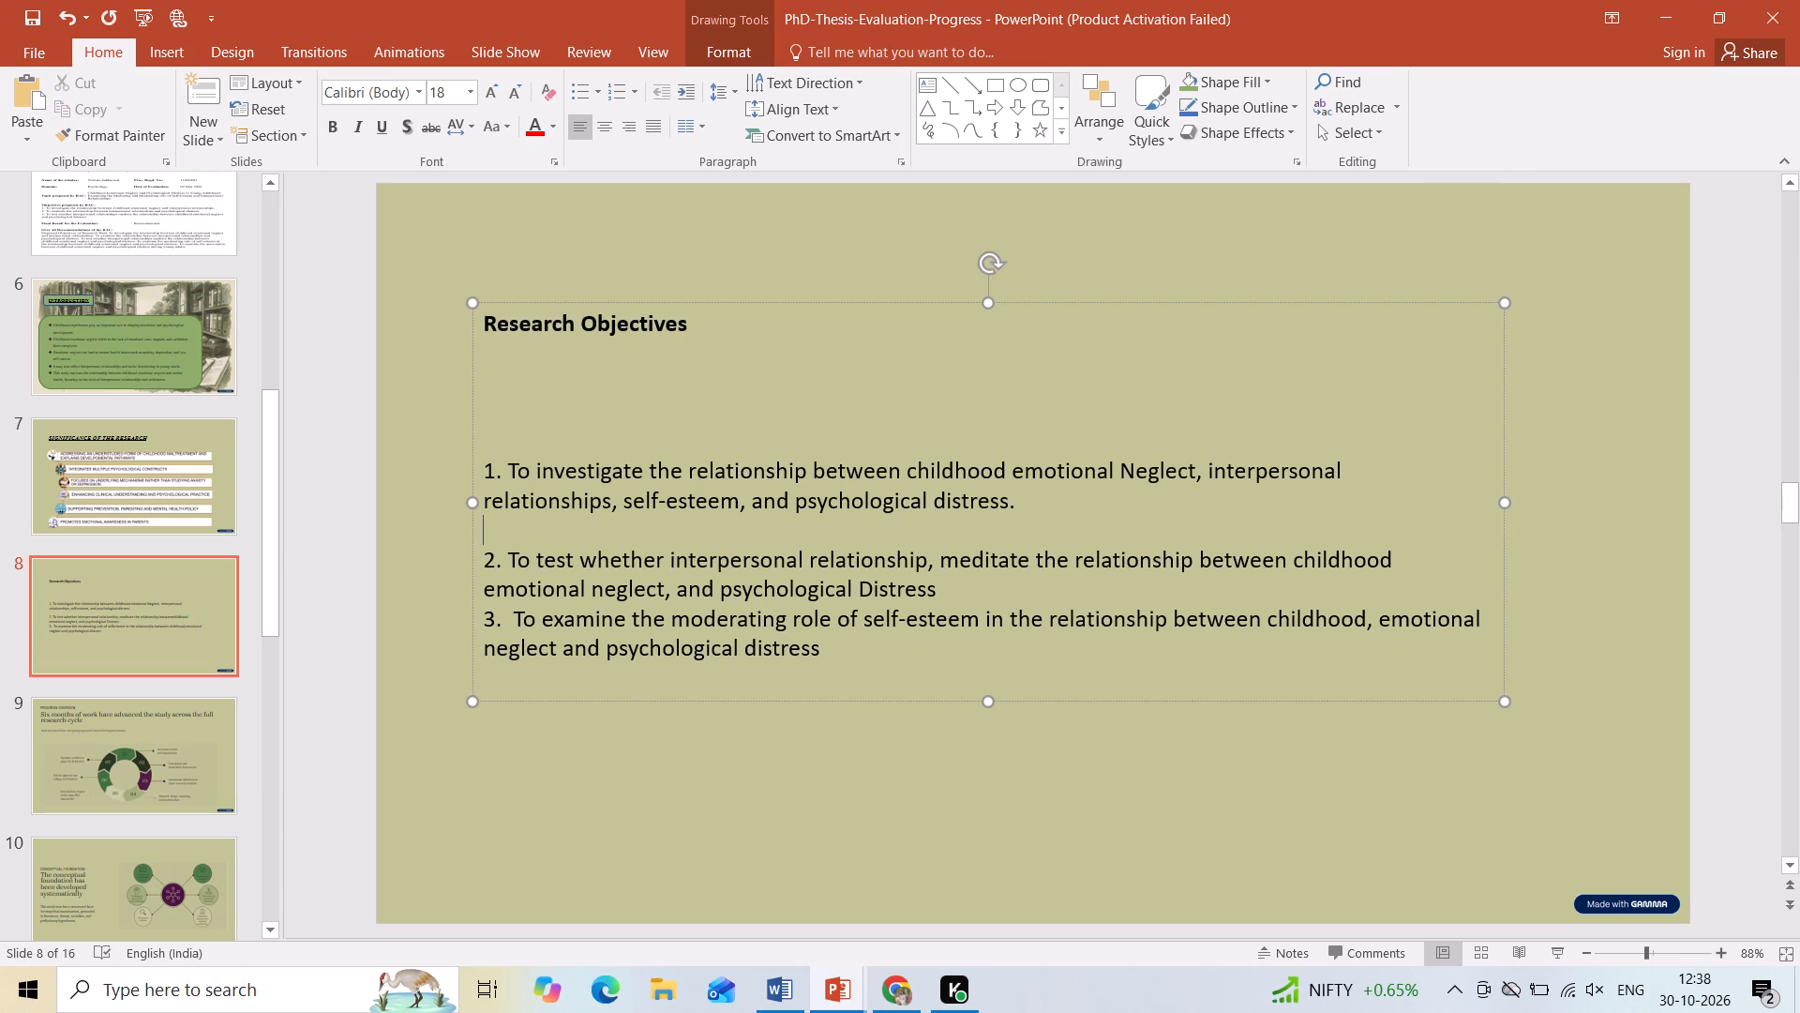
pyautogui.click(985, 593)
pyautogui.press('Return')
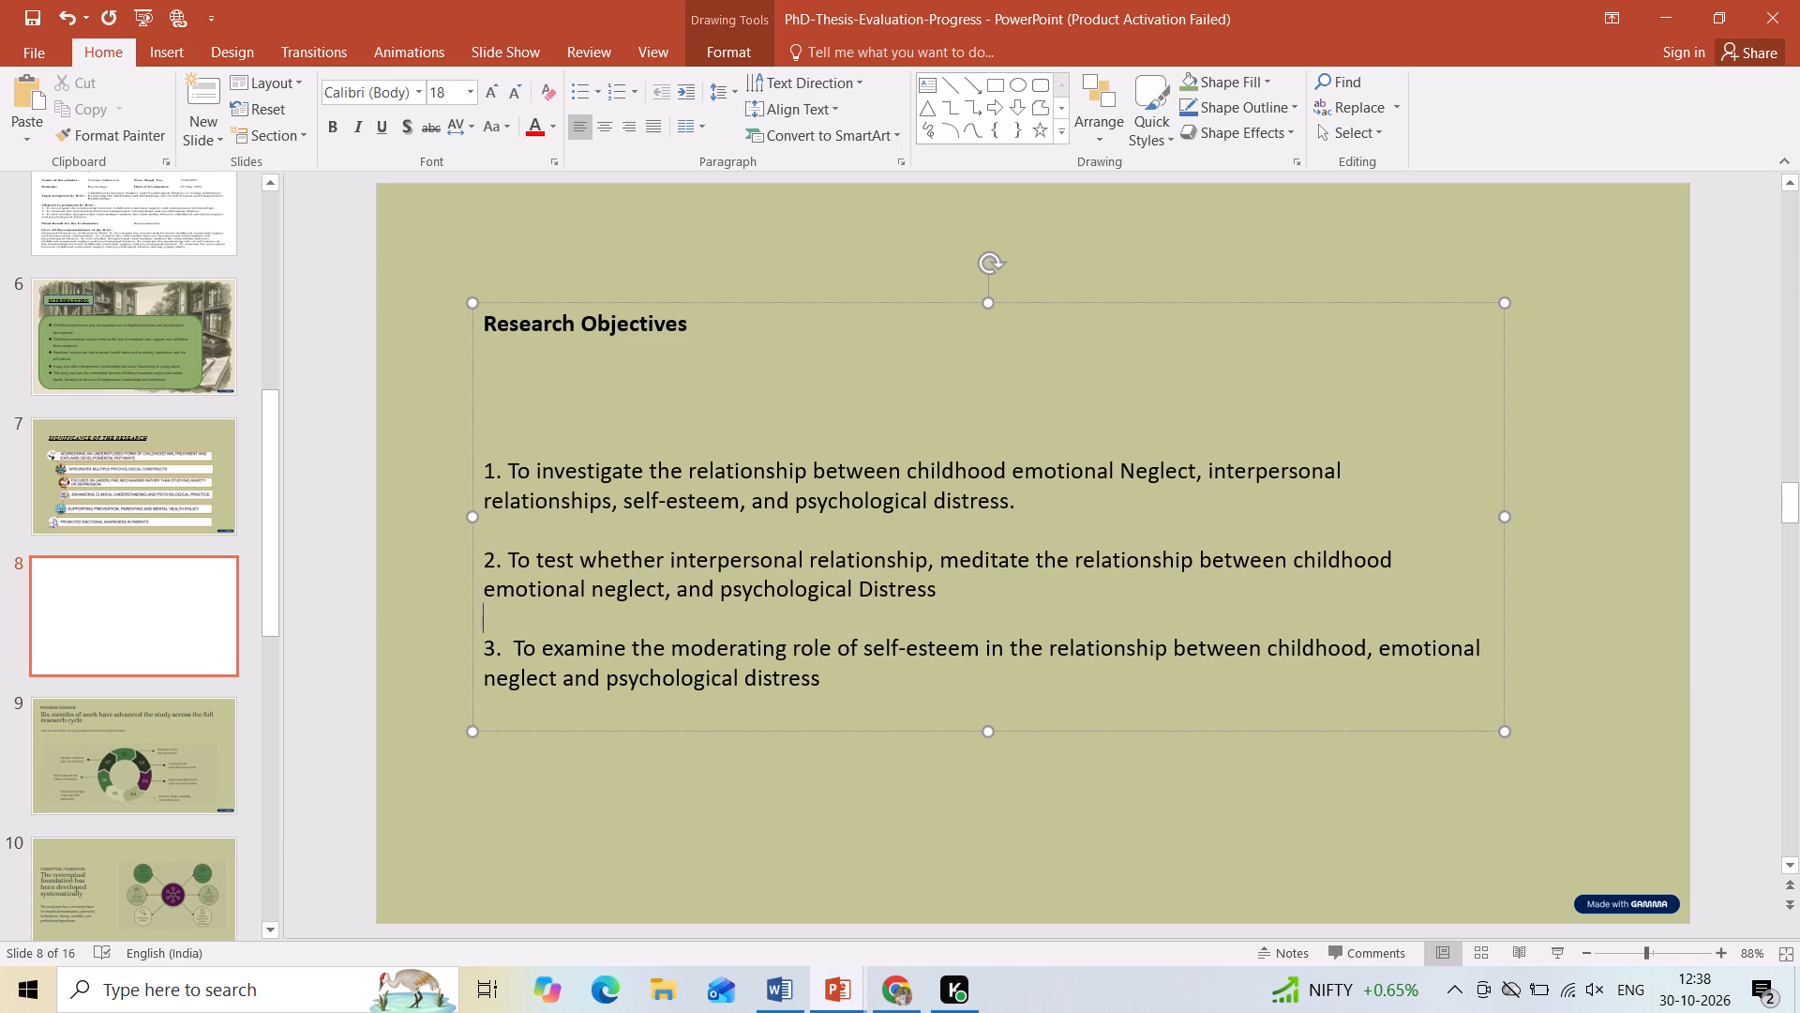
# Delete one more blank line below the Research Objectives heading, leaving three above objective 1.
pyautogui.click(499, 412)
pyautogui.press('BackSpace')
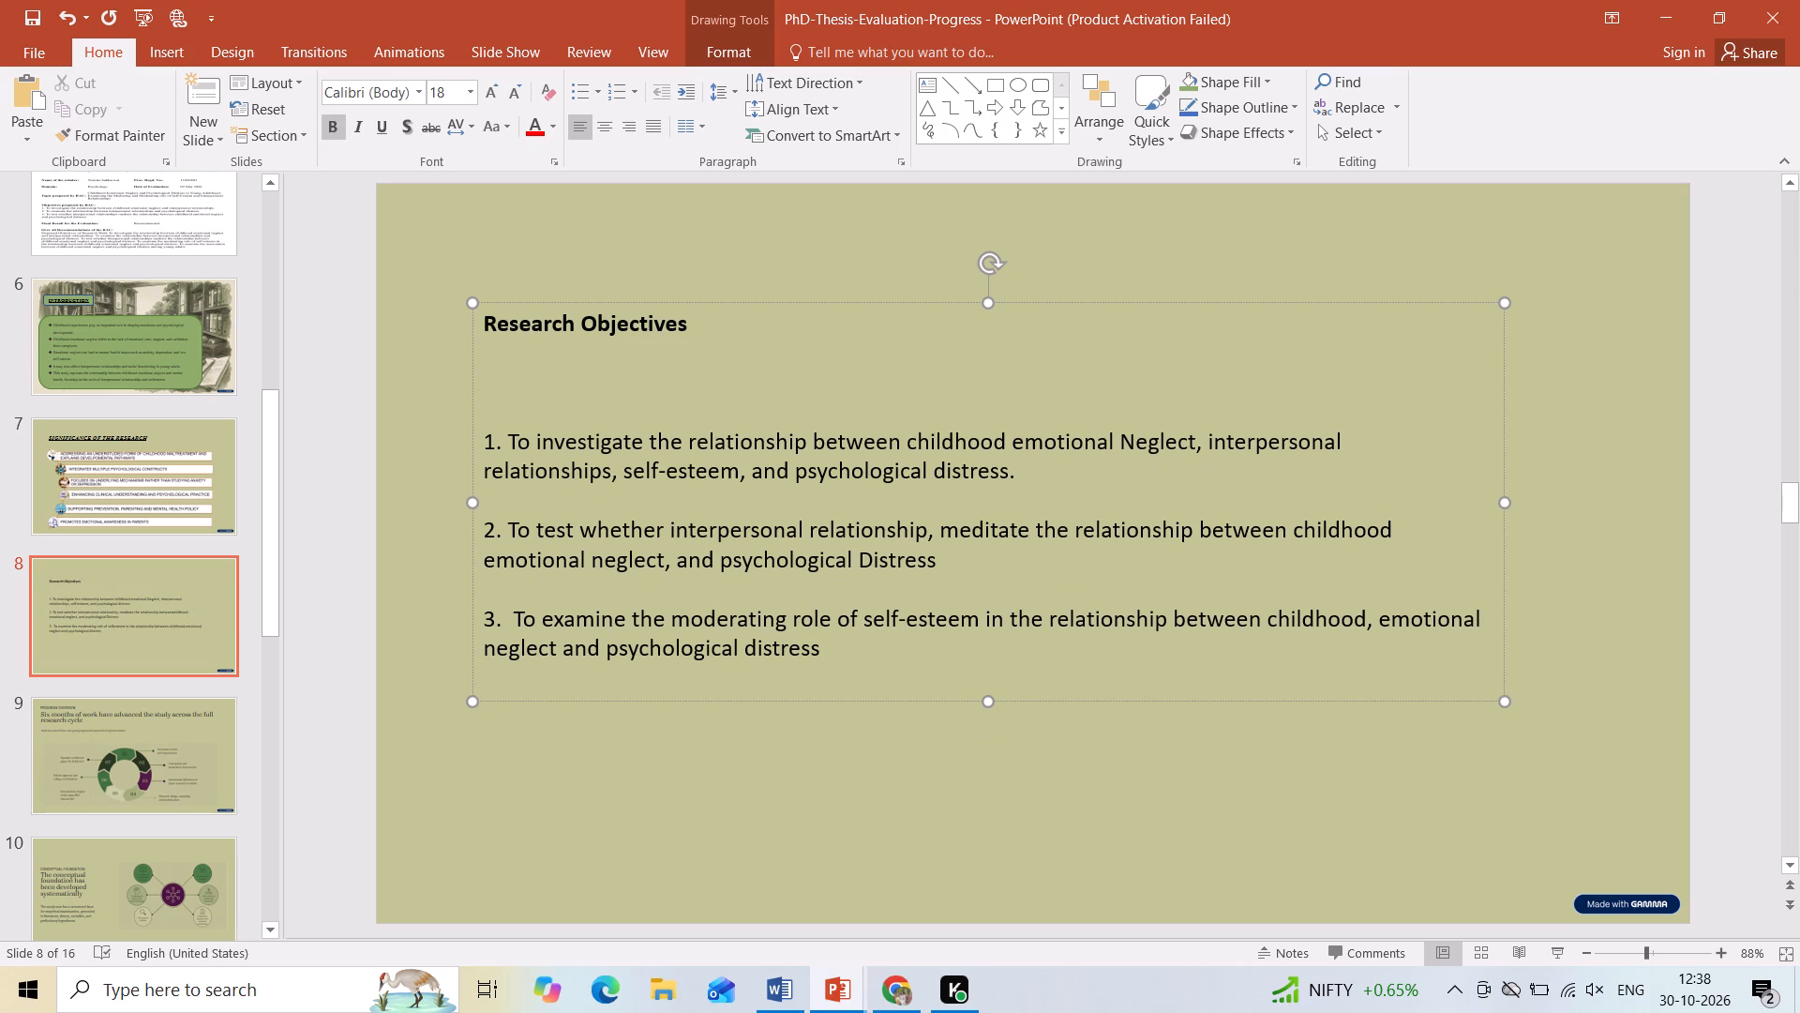
# Set the font size of the Research Objectives heading to 36.
pyautogui.moveTo(692, 326); pyautogui.dragTo(650, 333)
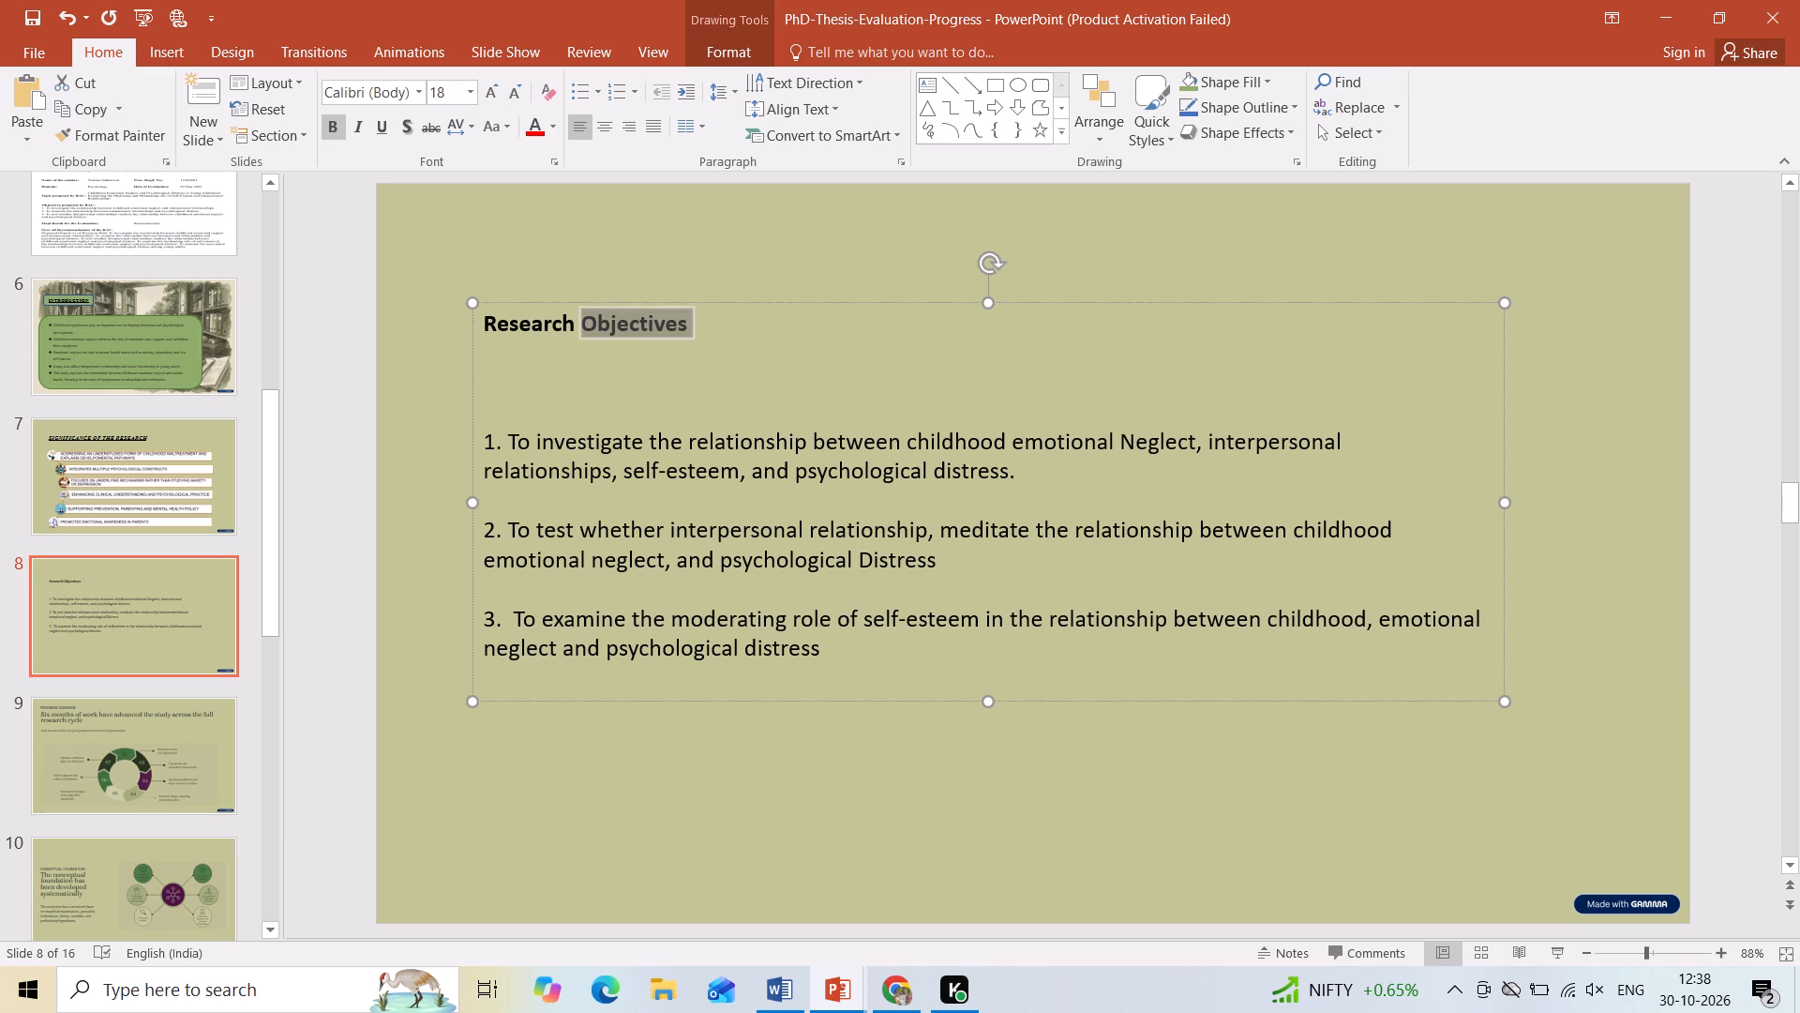
pyautogui.moveTo(650, 333); pyautogui.dragTo(553, 343)
pyautogui.click(617, 362)
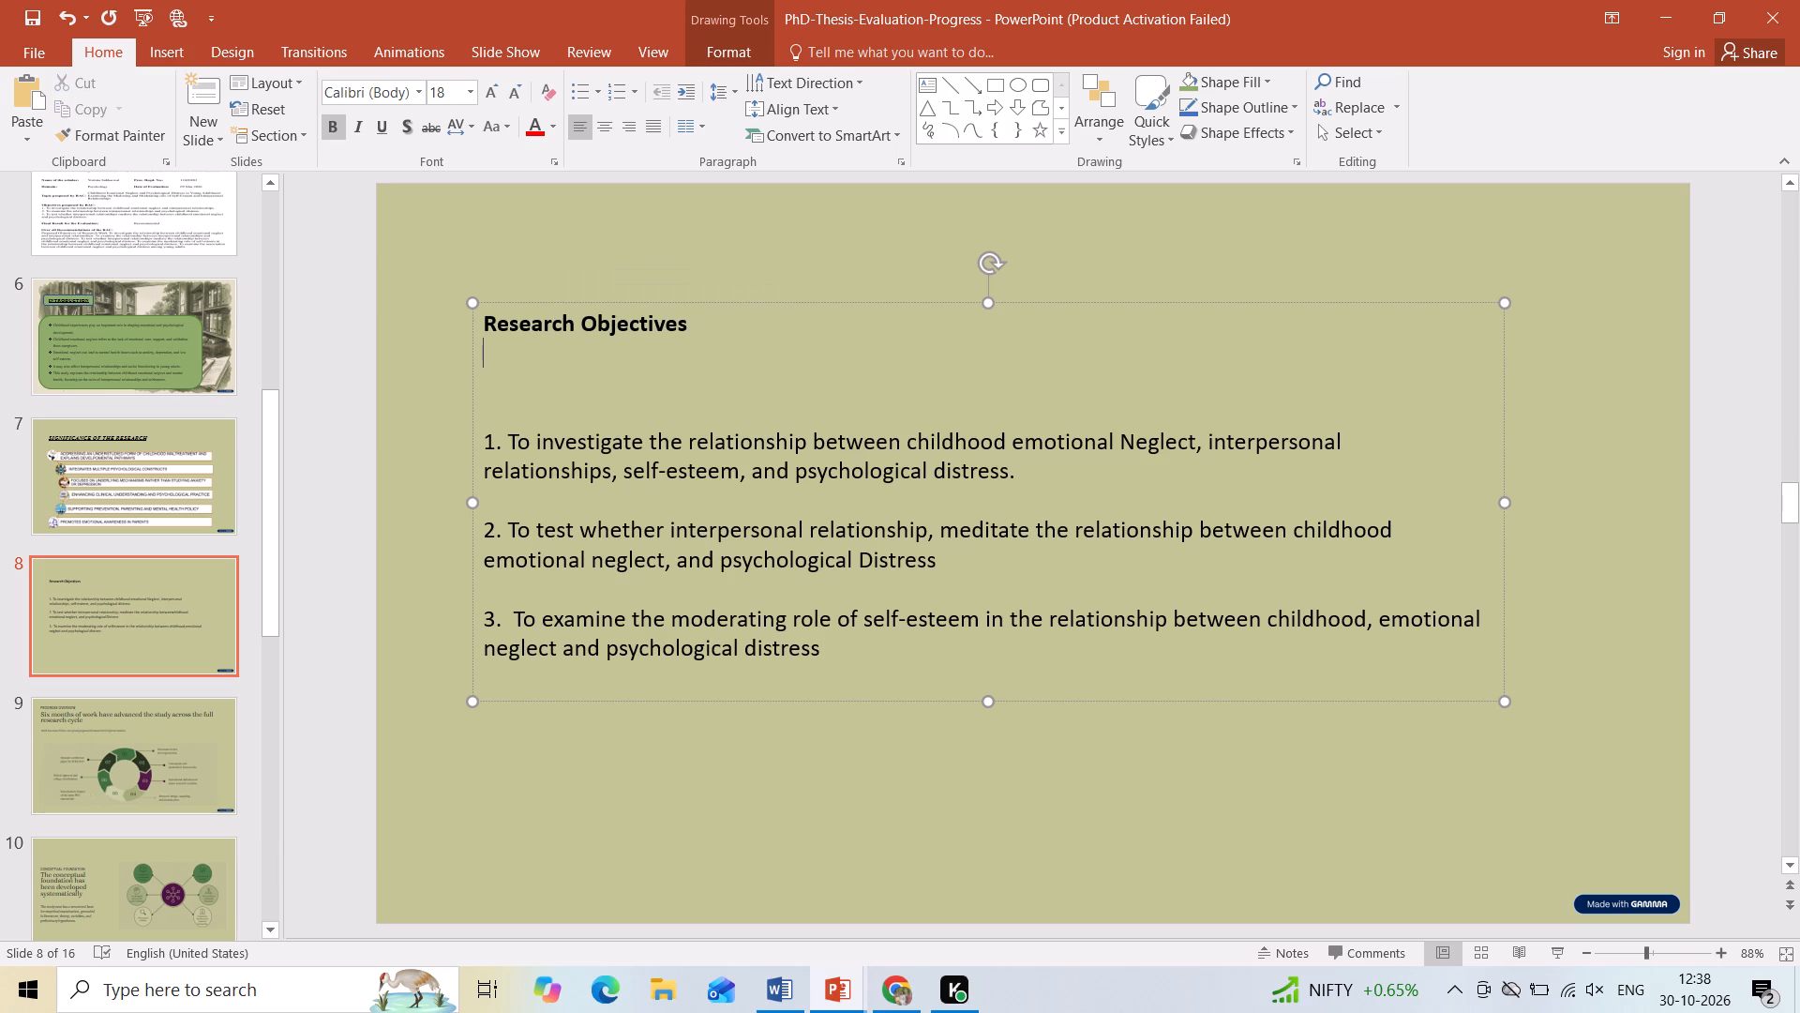
pyautogui.moveTo(699, 331); pyautogui.dragTo(517, 317)
pyautogui.click(466, 92)
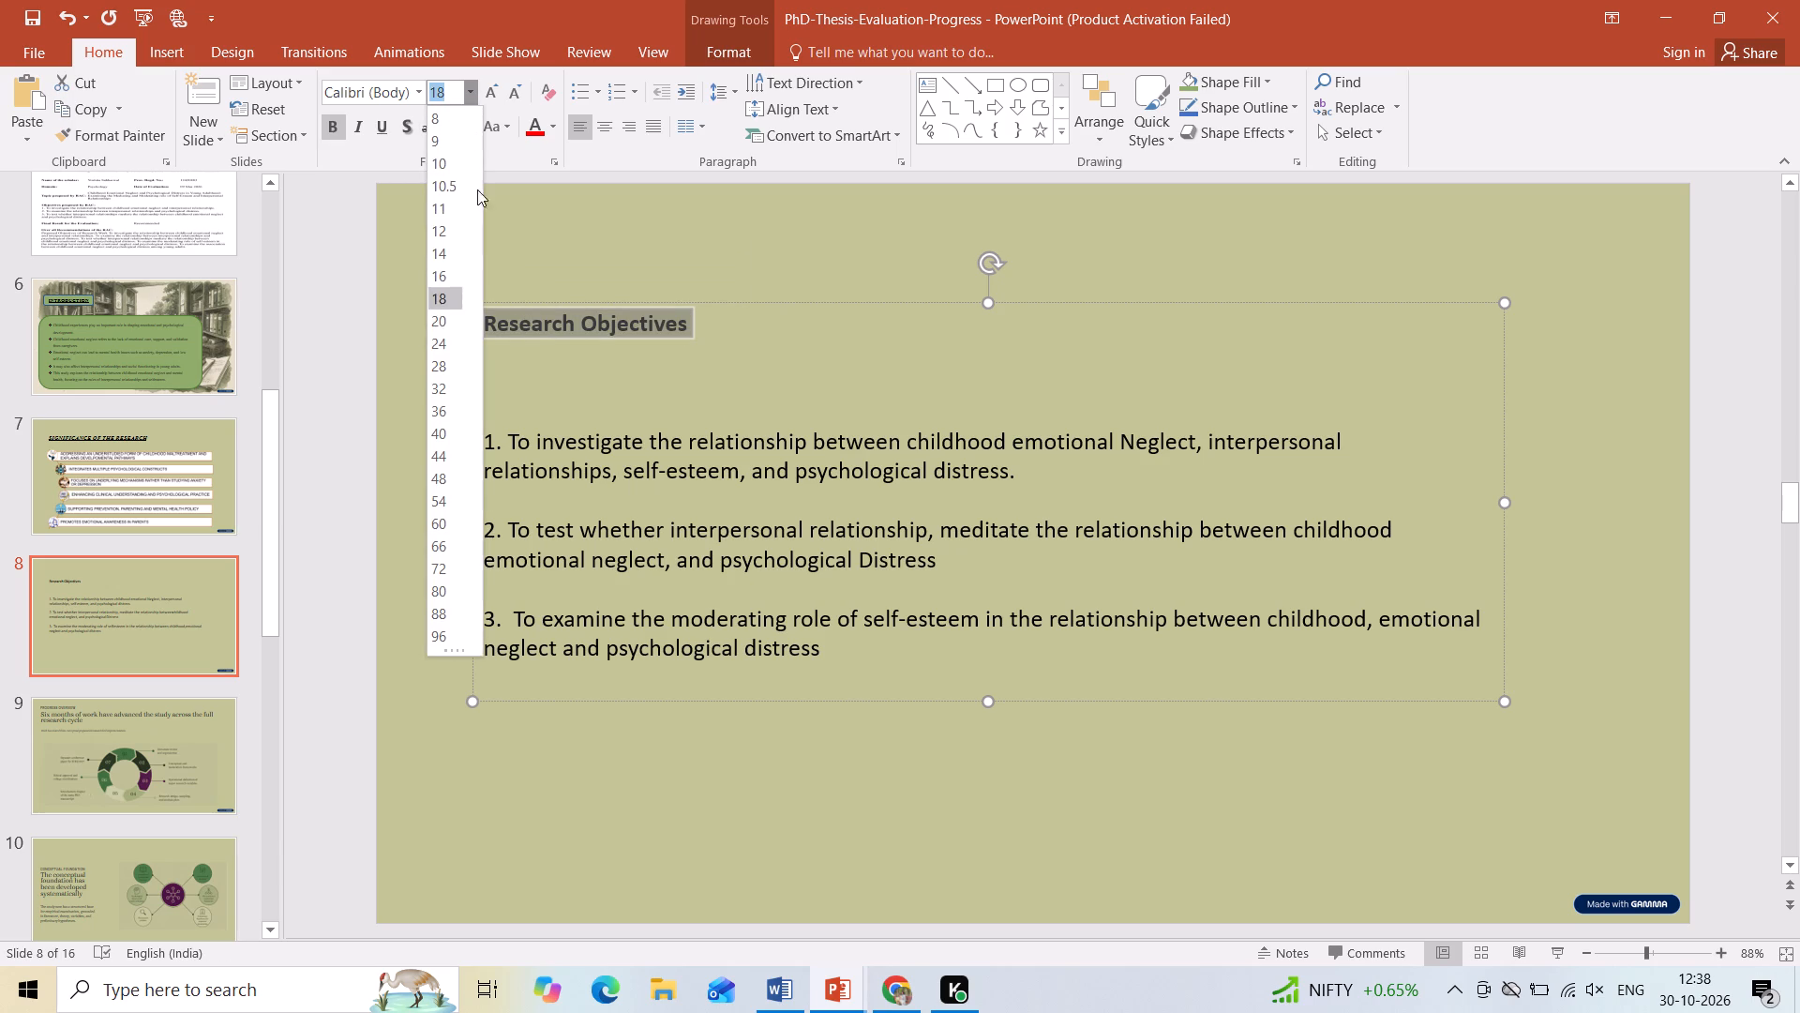
pyautogui.click(446, 413)
pyautogui.click(556, 439)
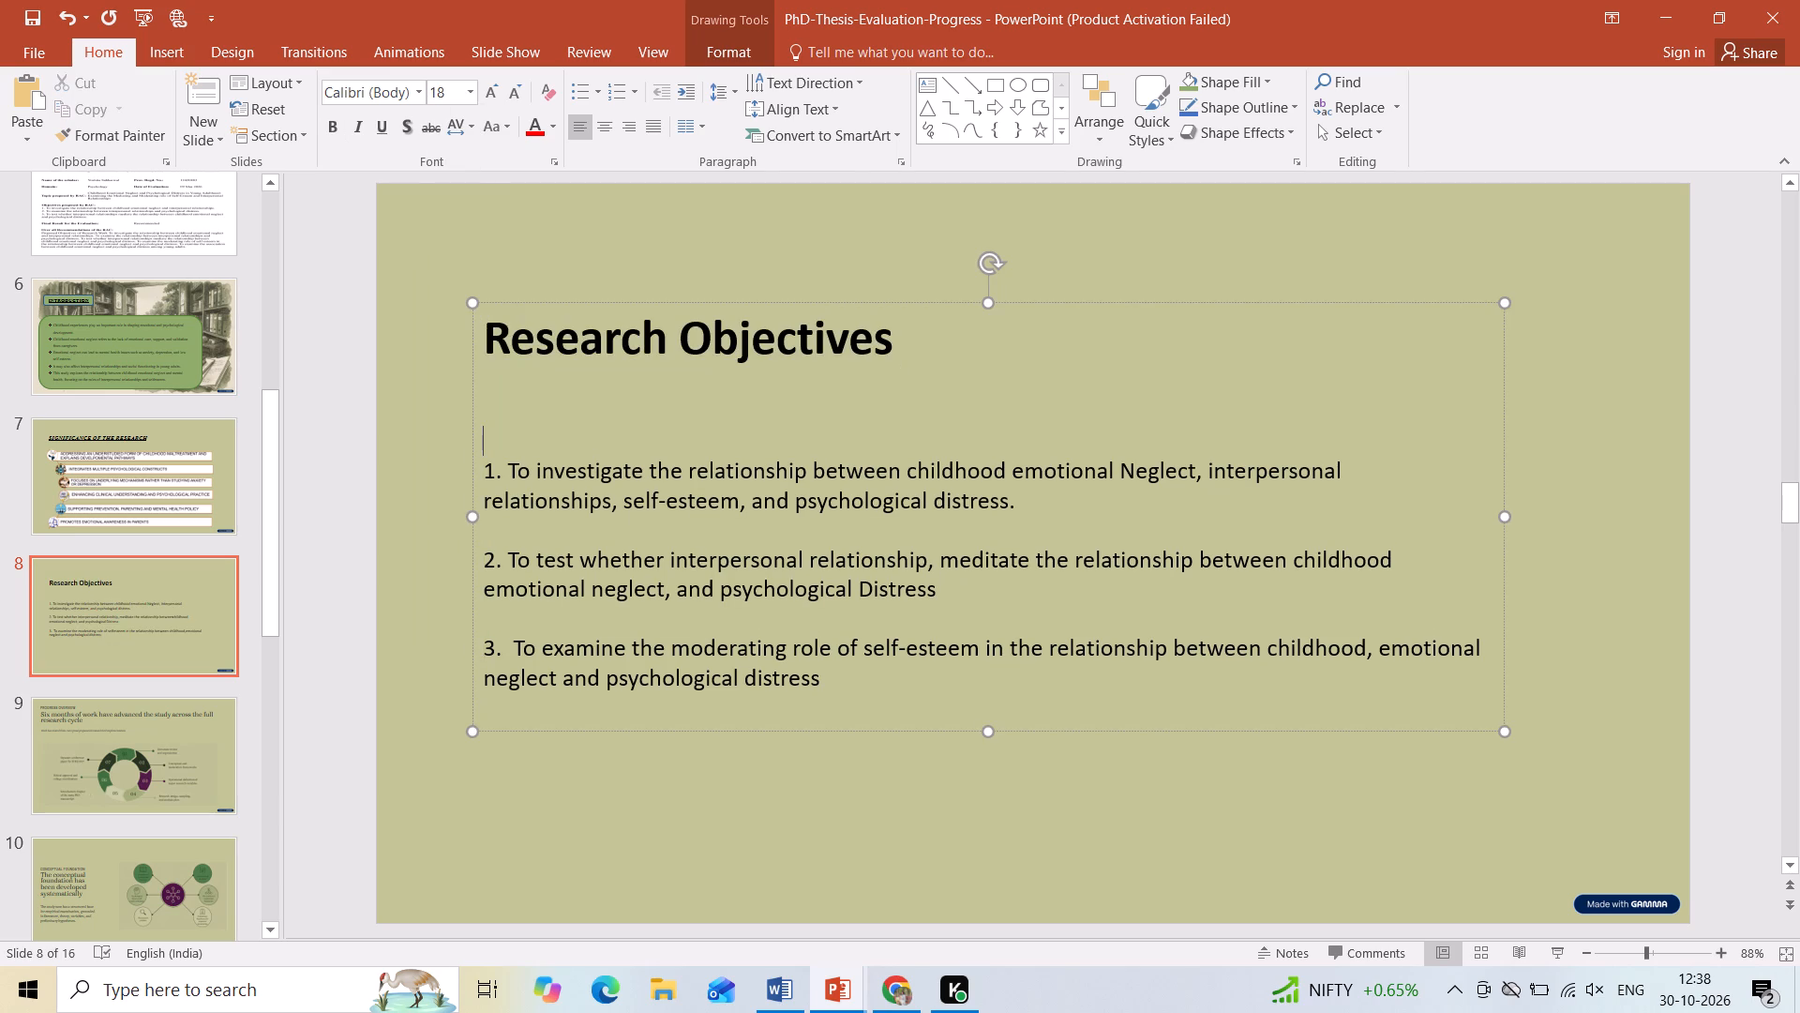
# Animate the three objectives with the Bold Reveal emphasis effect, trying the Appear entrance effect first.
pyautogui.moveTo(489, 463); pyautogui.dragTo(854, 708)
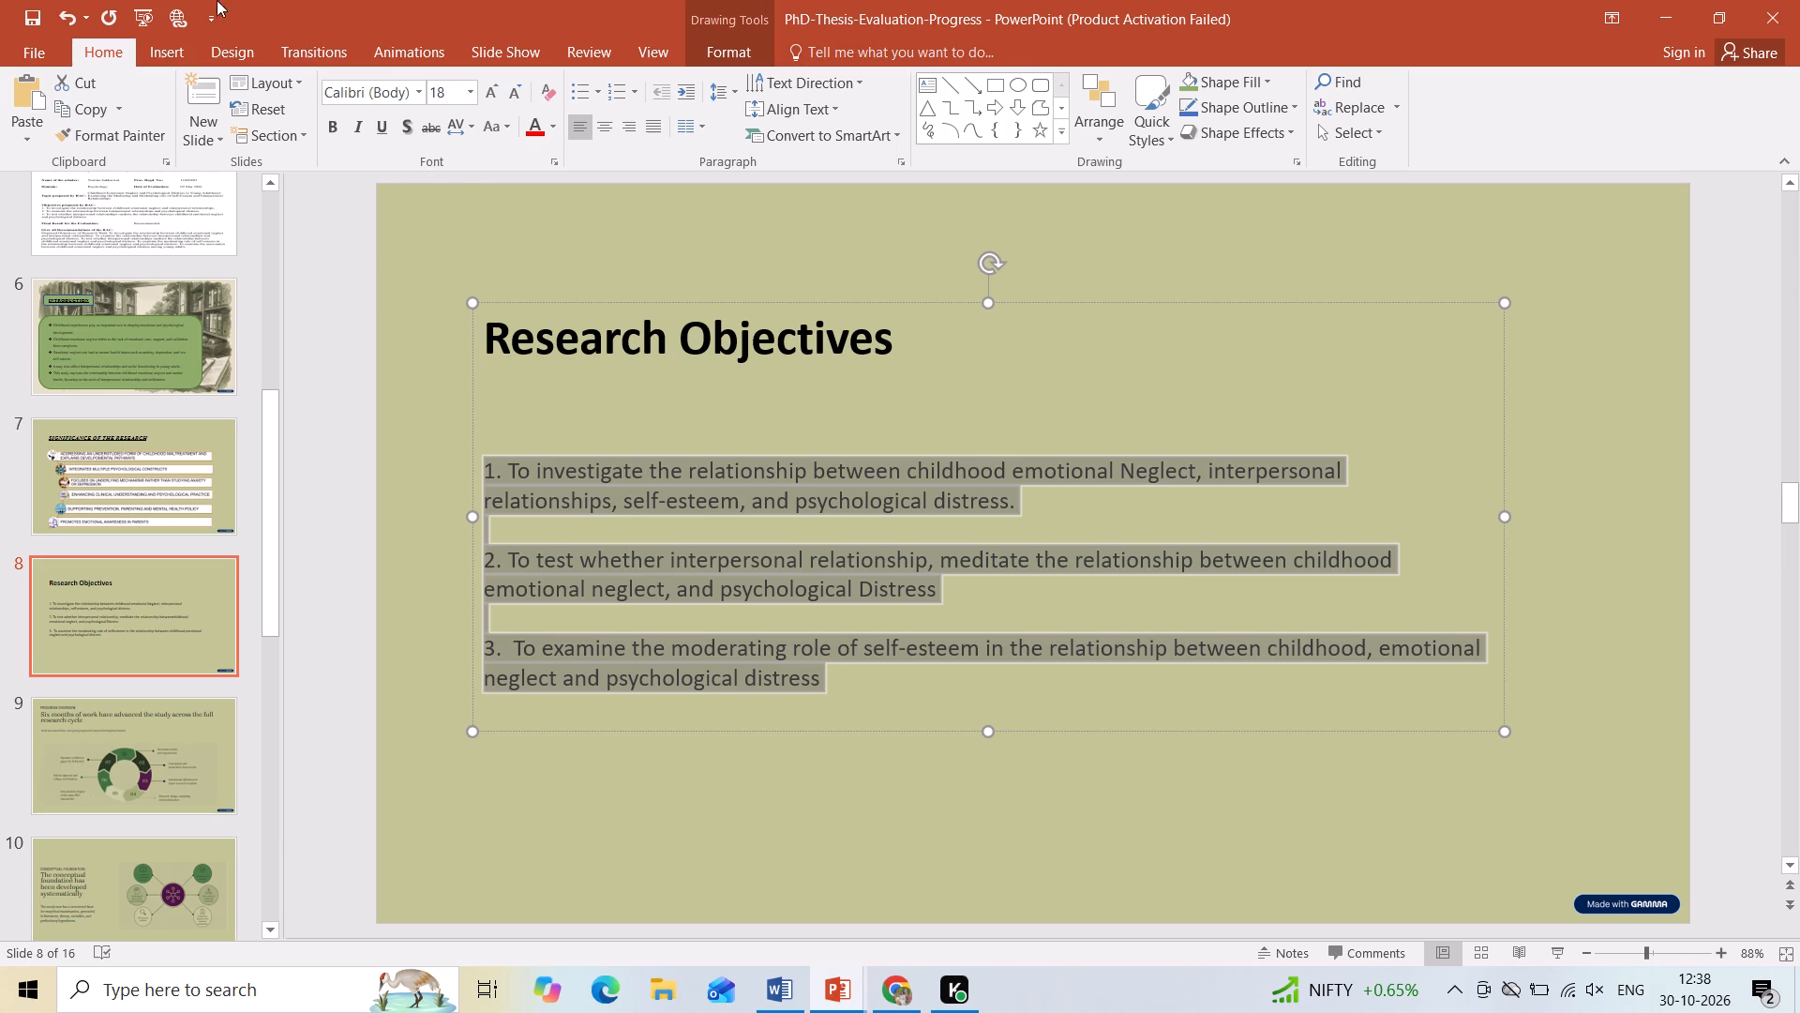
pyautogui.click(244, 53)
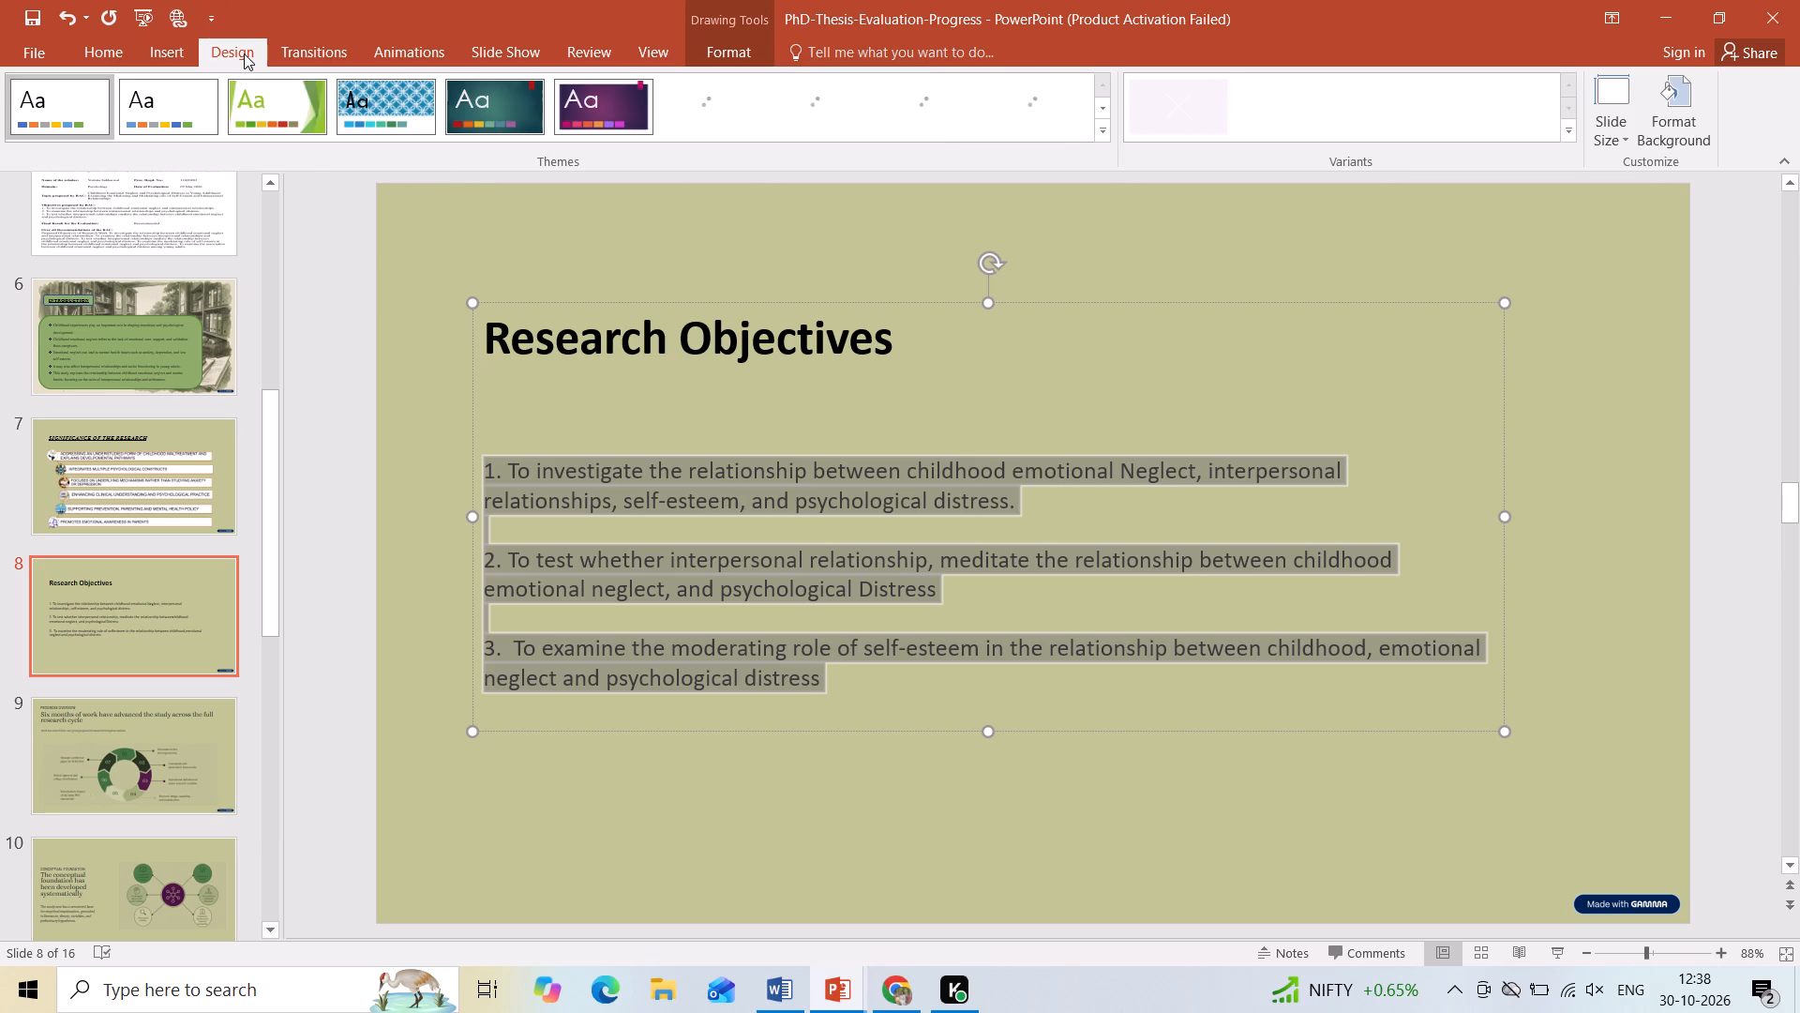
pyautogui.click(309, 48)
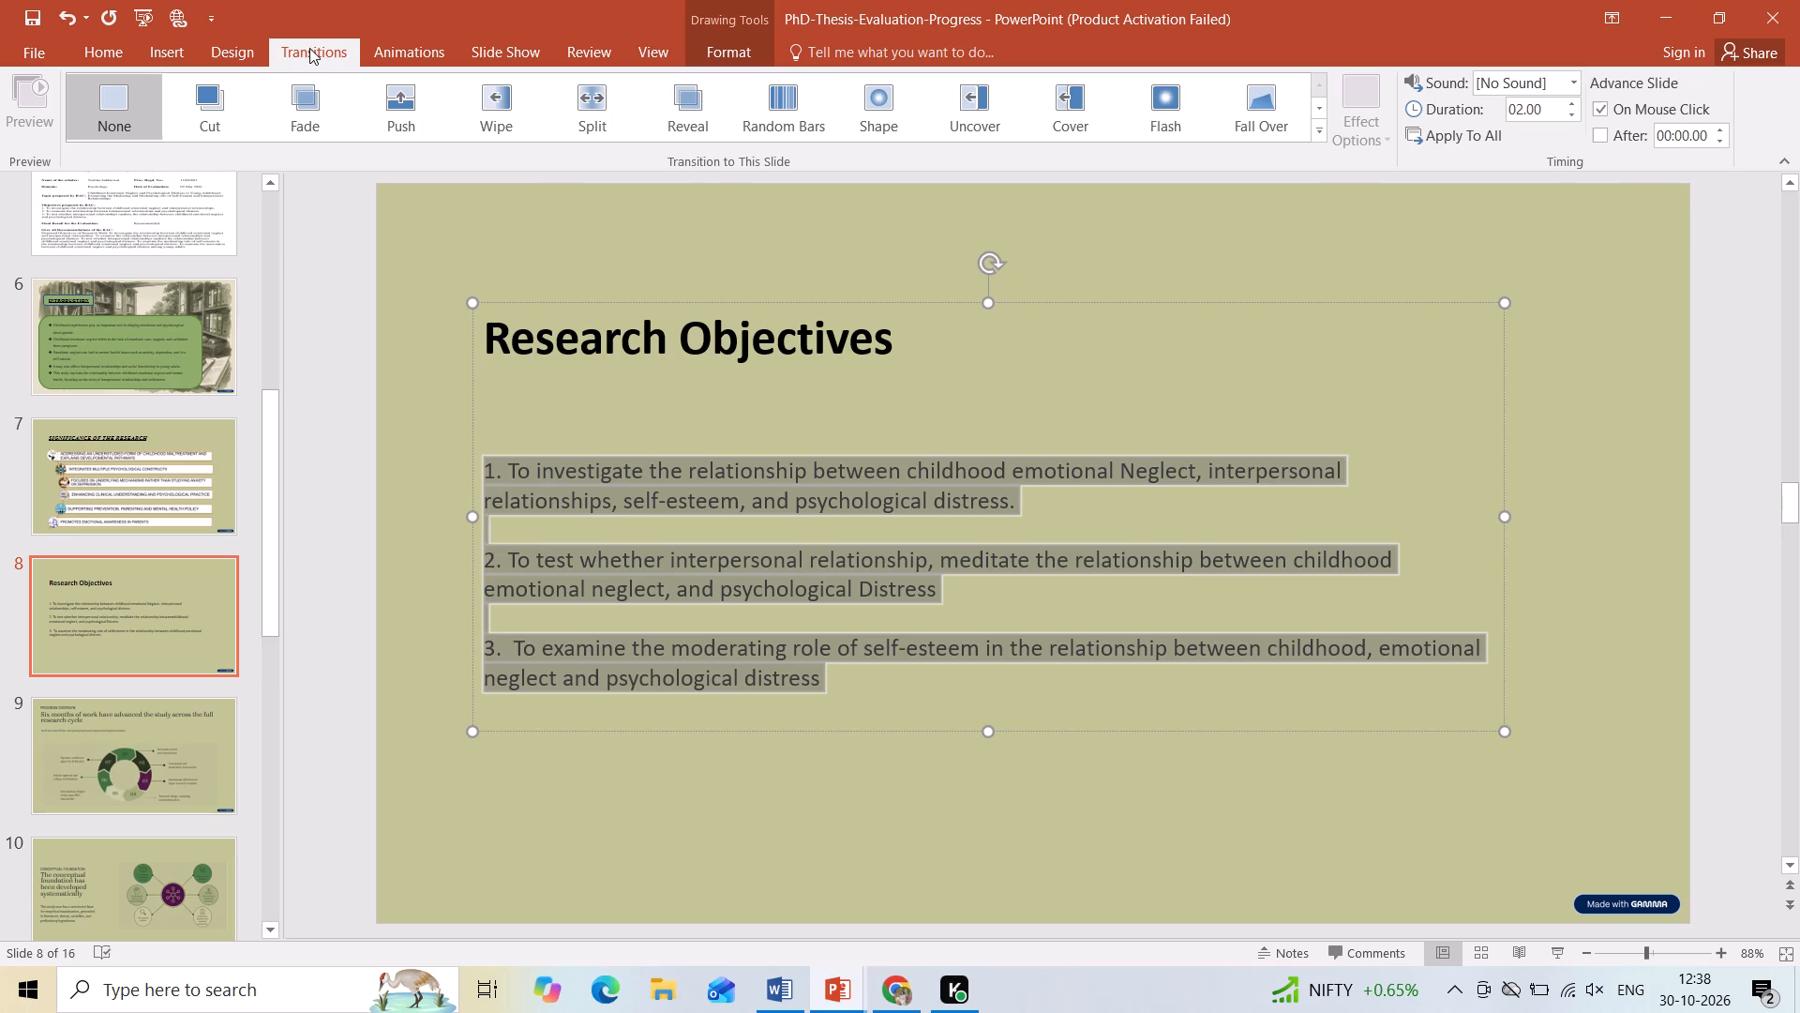
pyautogui.click(386, 48)
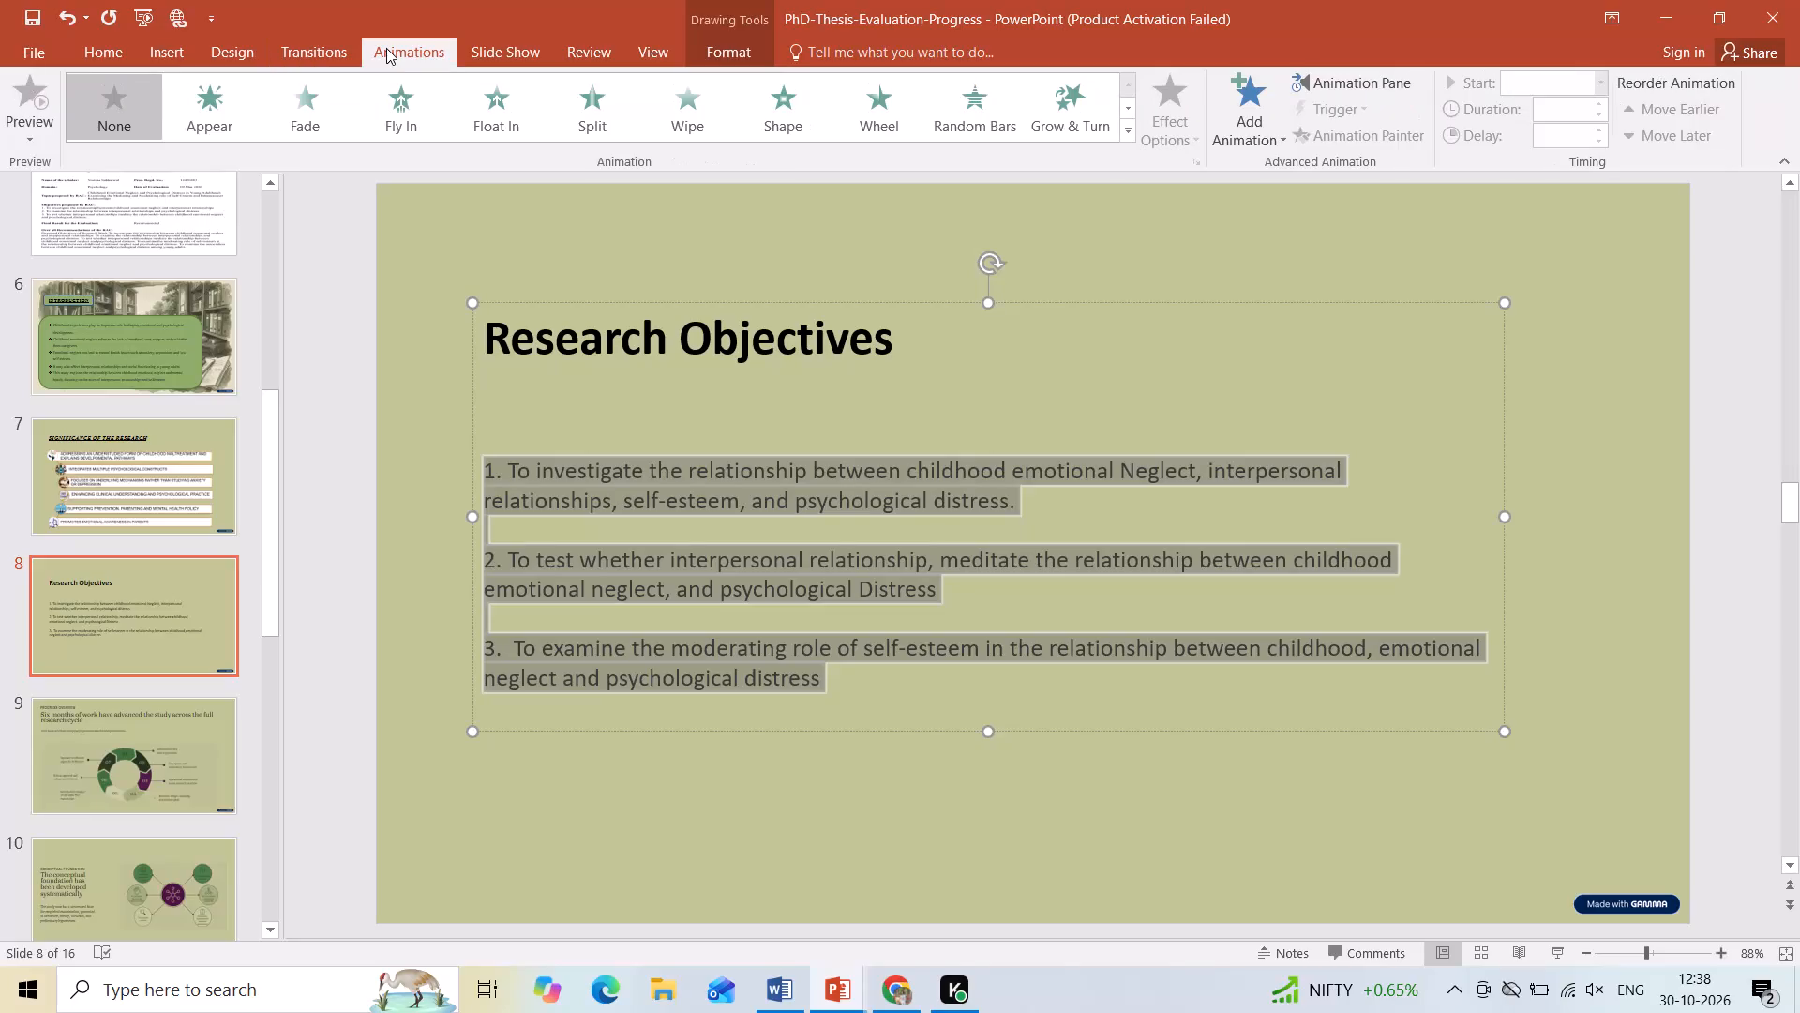
pyautogui.click(229, 96)
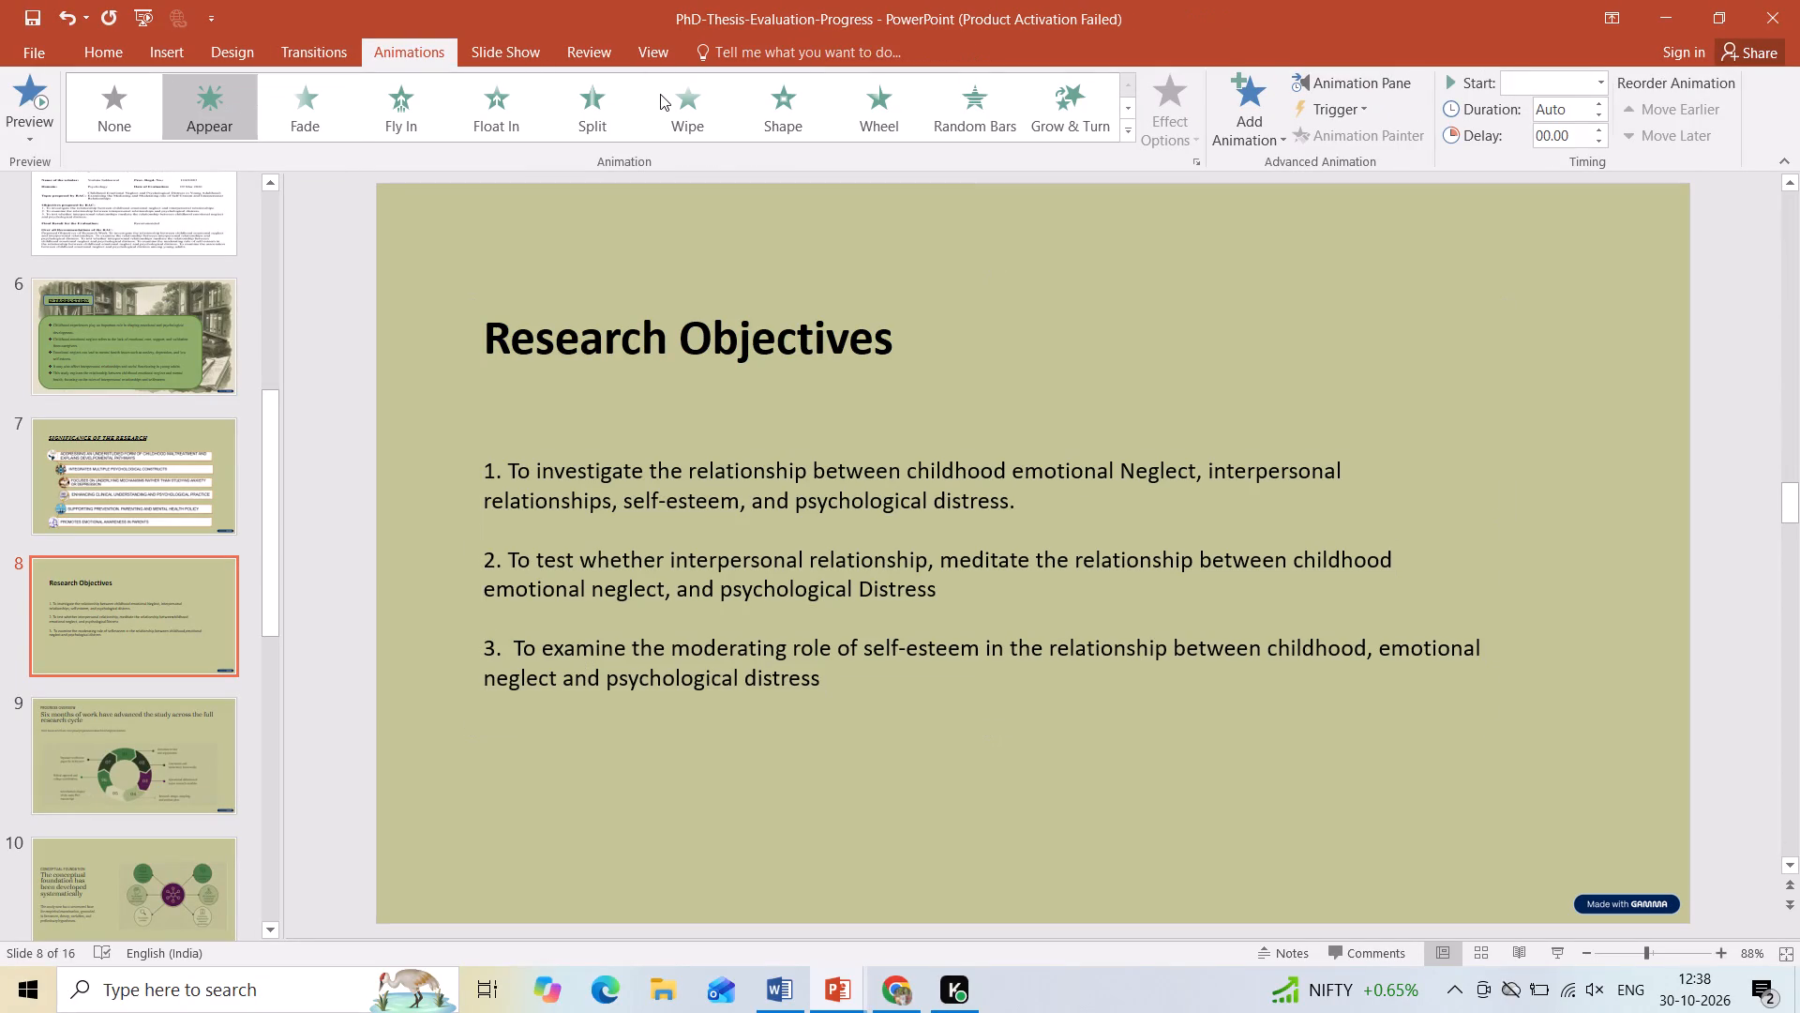
pyautogui.click(1133, 130)
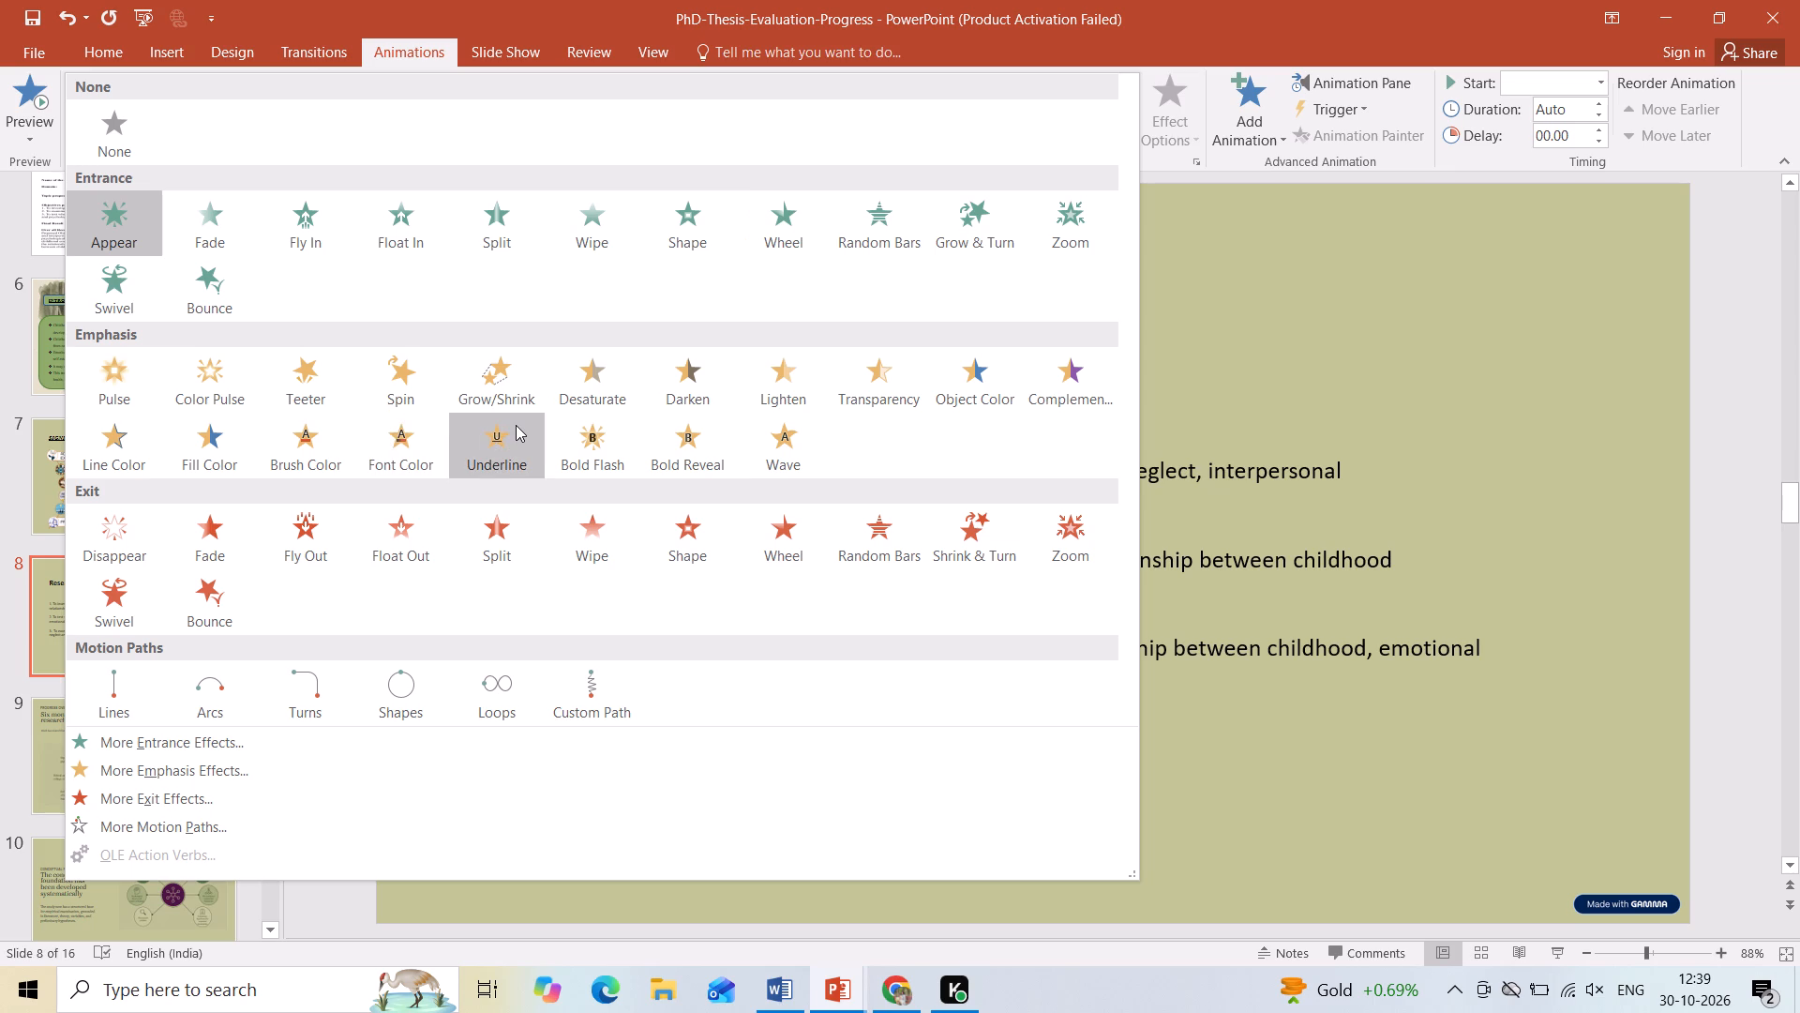
pyautogui.click(685, 450)
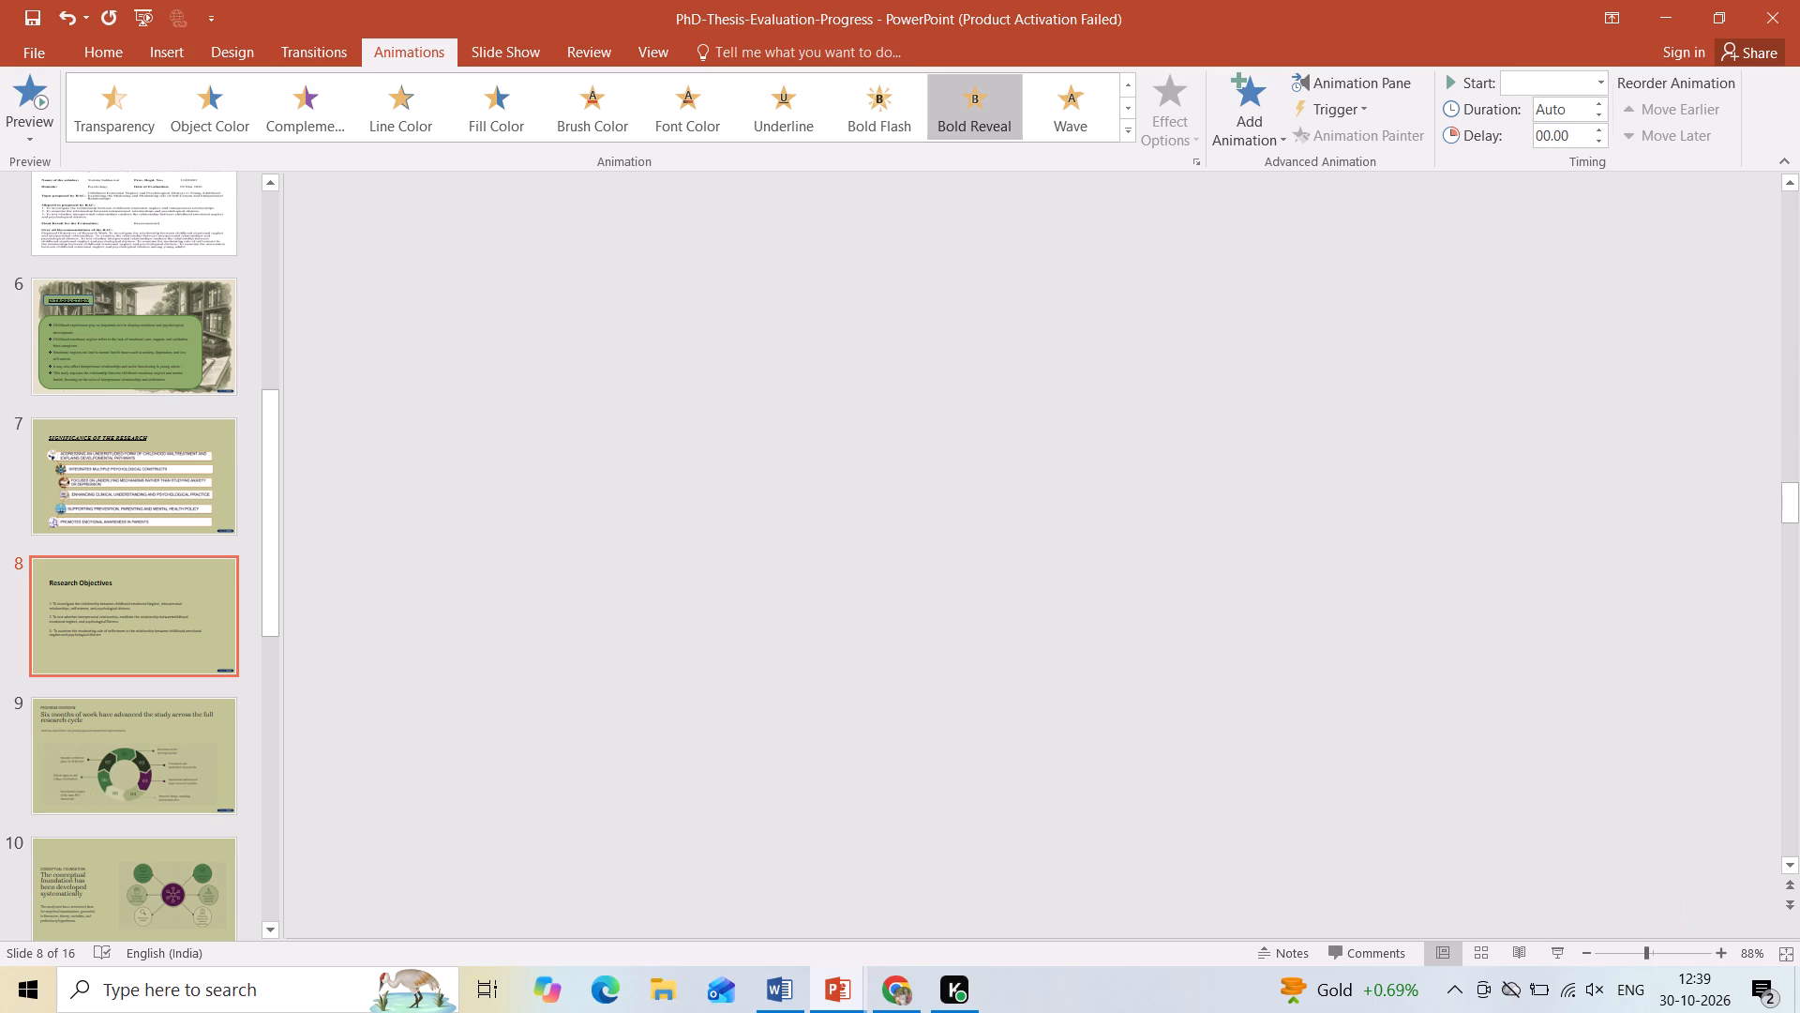
# In objective 2, change the capitalised word "Distress" to lowercase "distress".
pyautogui.click(871, 589)
pyautogui.press('BackSpace')
pyautogui.press('d')
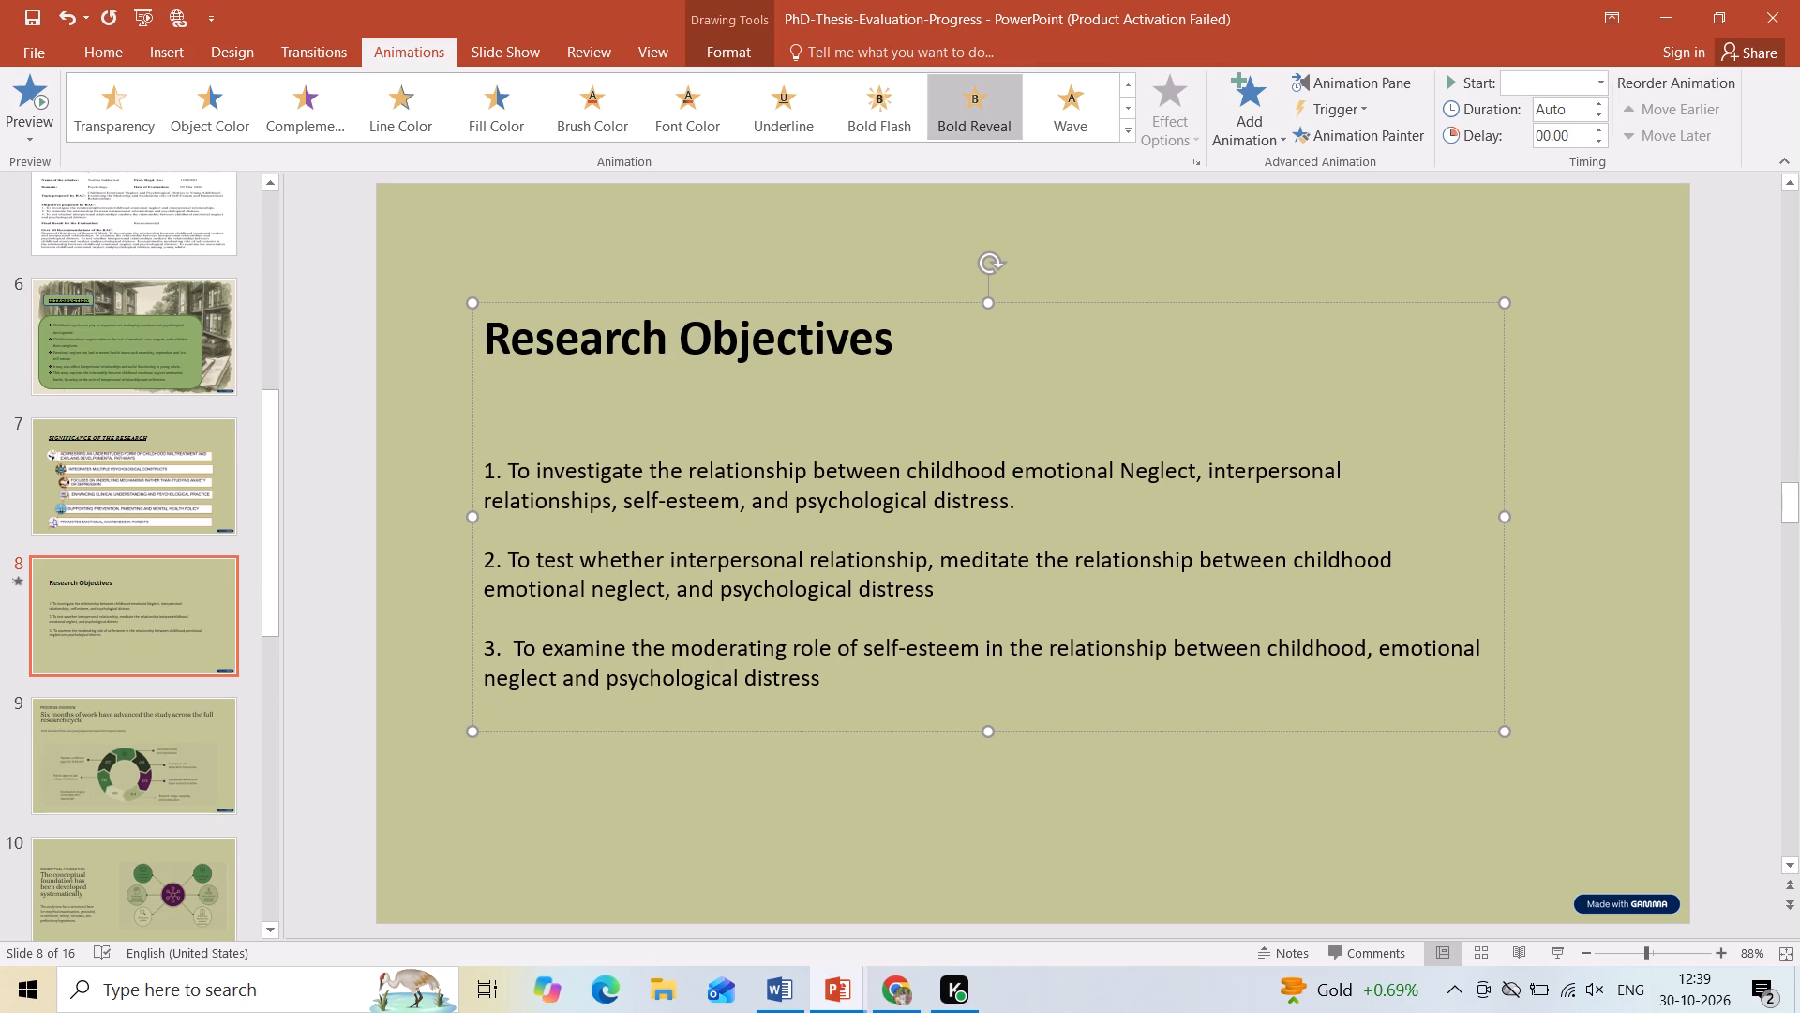
# Set the font size of the three research objectives on slide 8 to 20.
pyautogui.moveTo(497, 460); pyautogui.dragTo(867, 721)
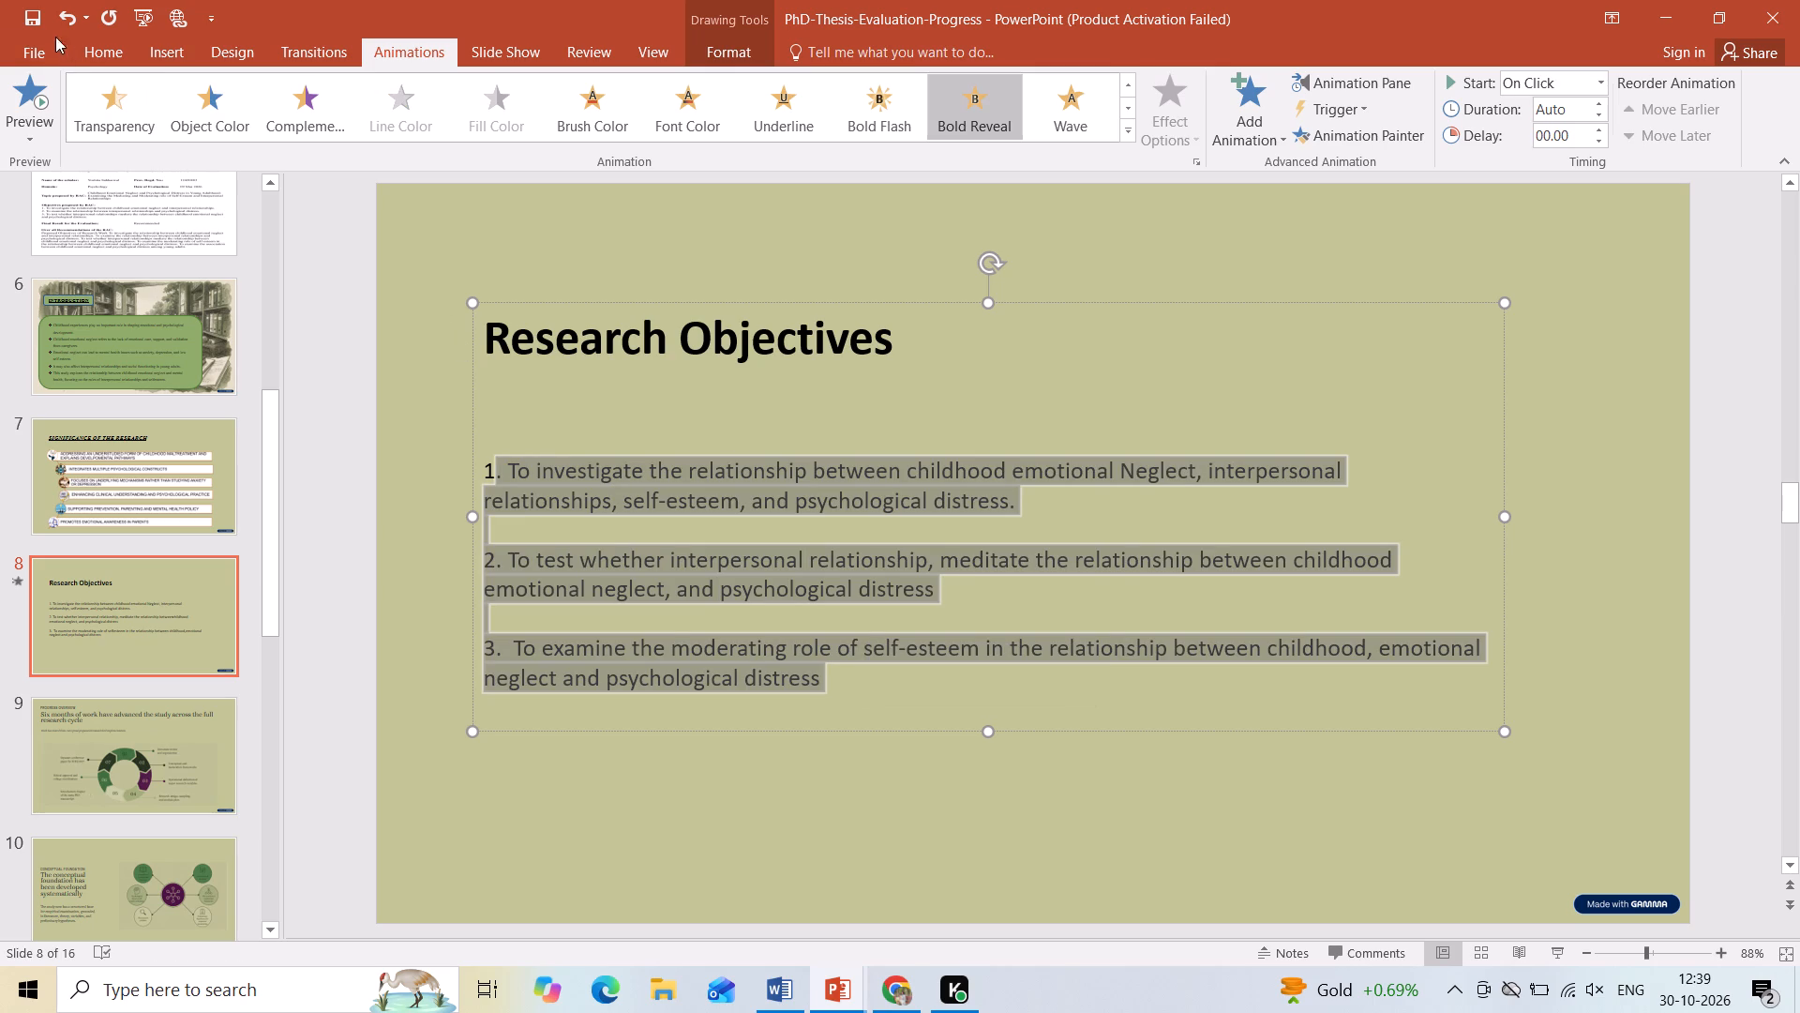
pyautogui.click(86, 46)
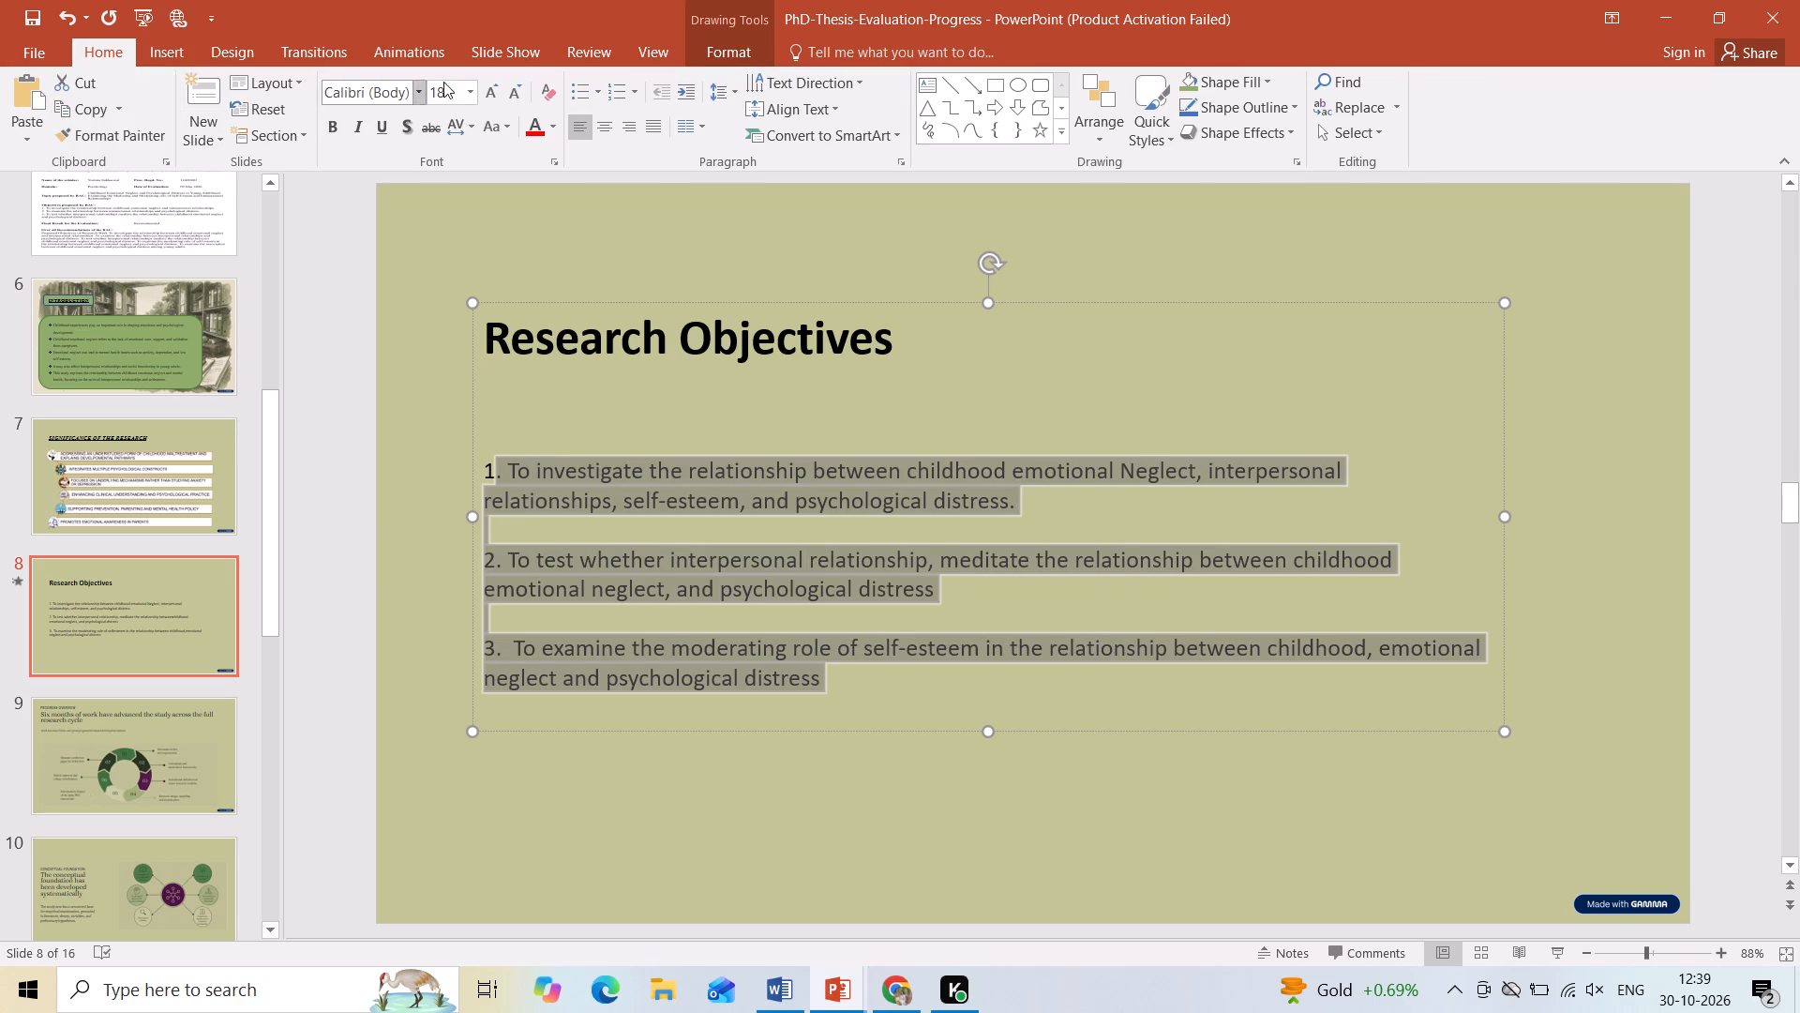
pyautogui.click(467, 99)
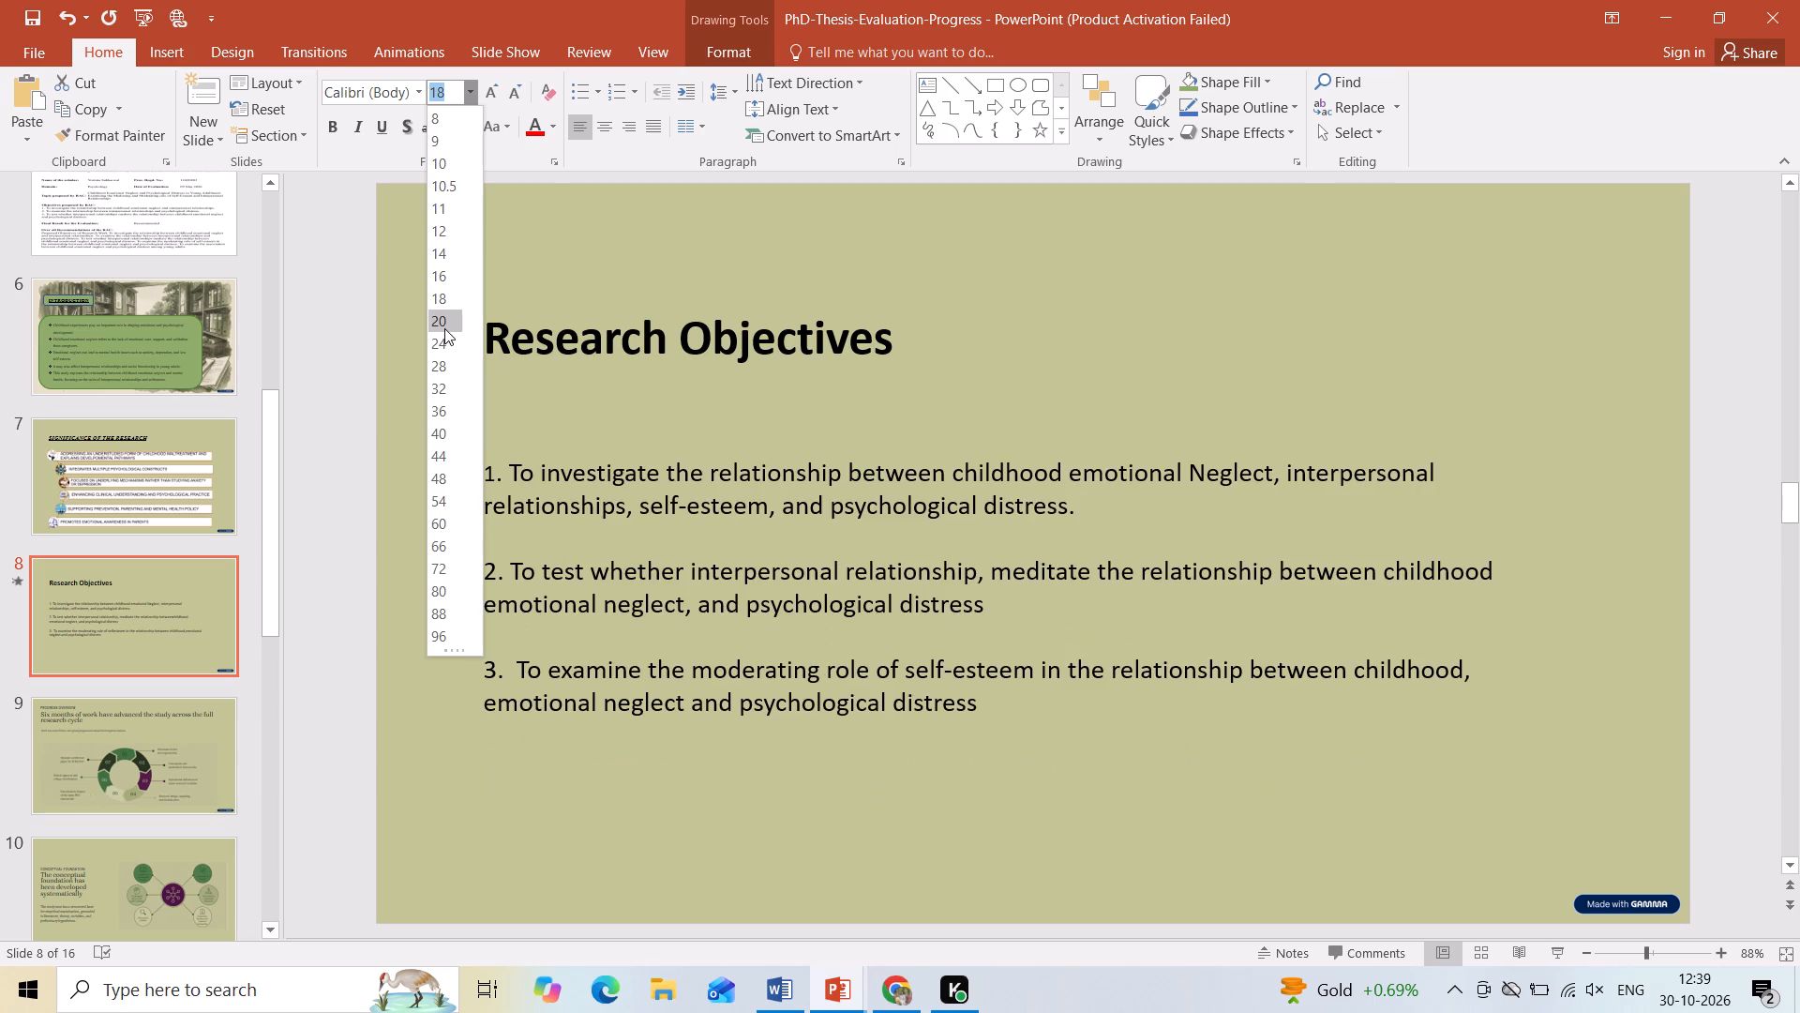
pyautogui.click(444, 328)
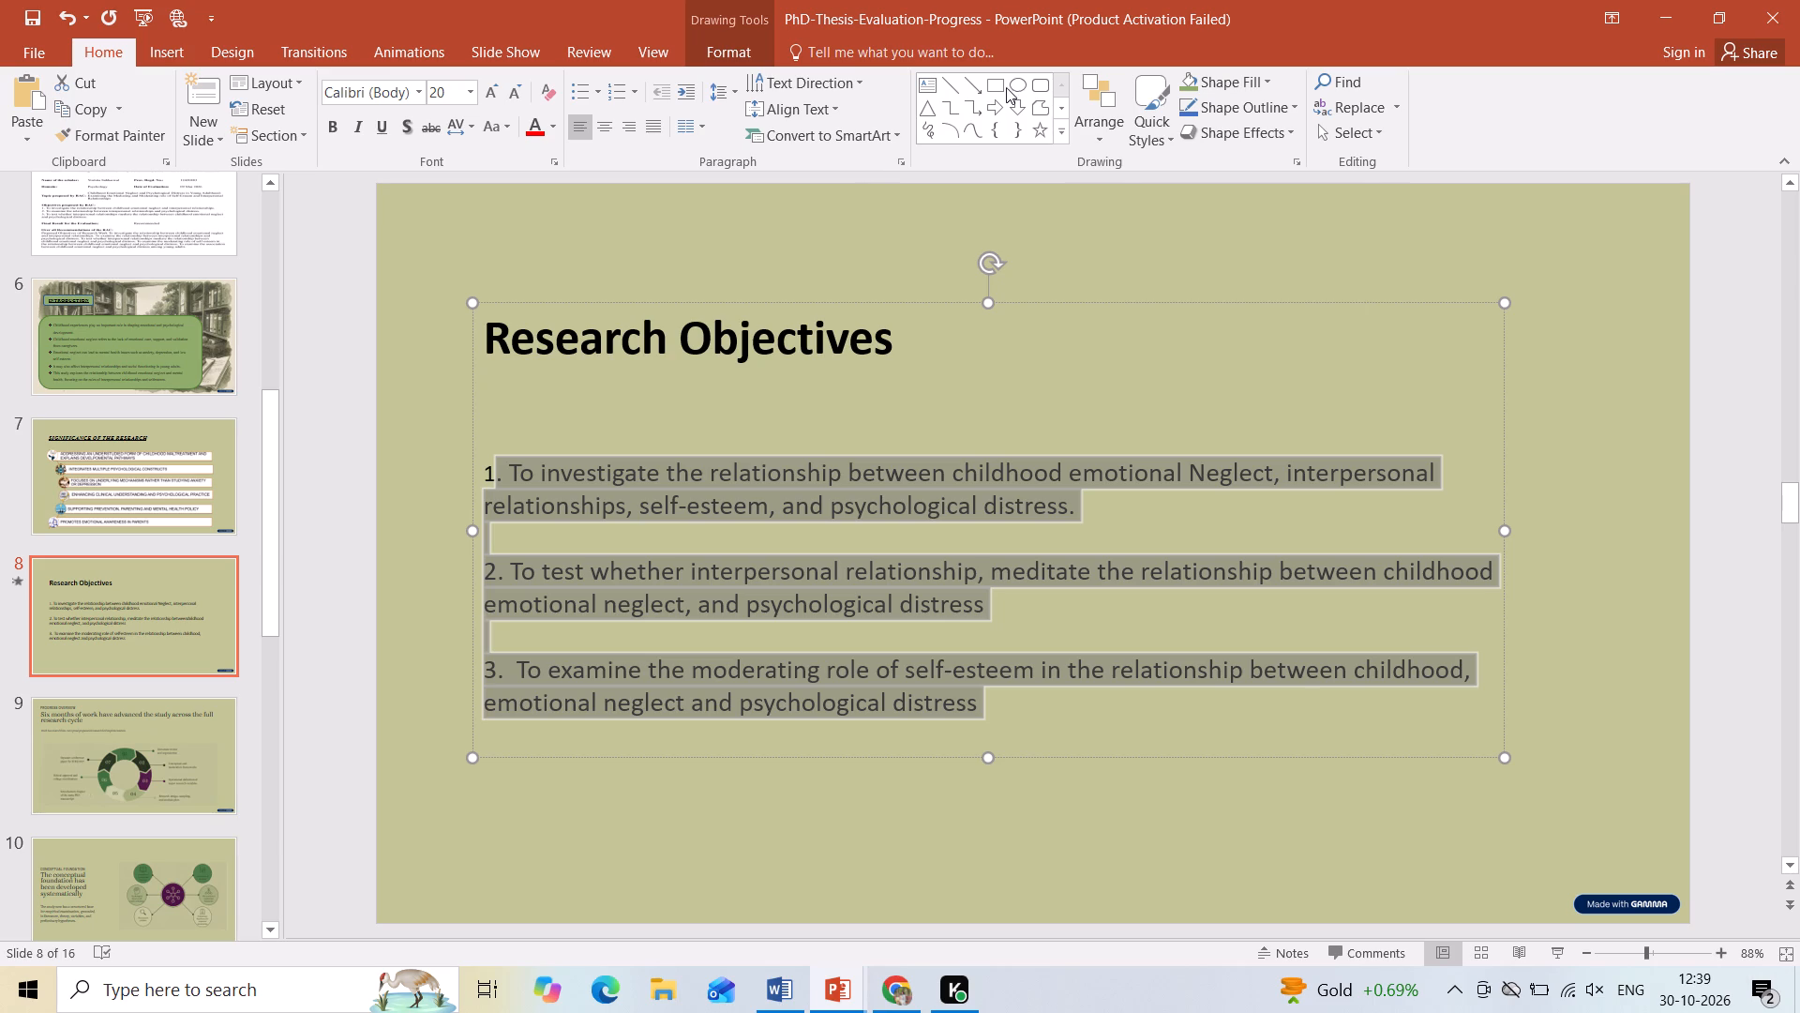
# Open the full gallery of drawing shapes.
pyautogui.click(1054, 129)
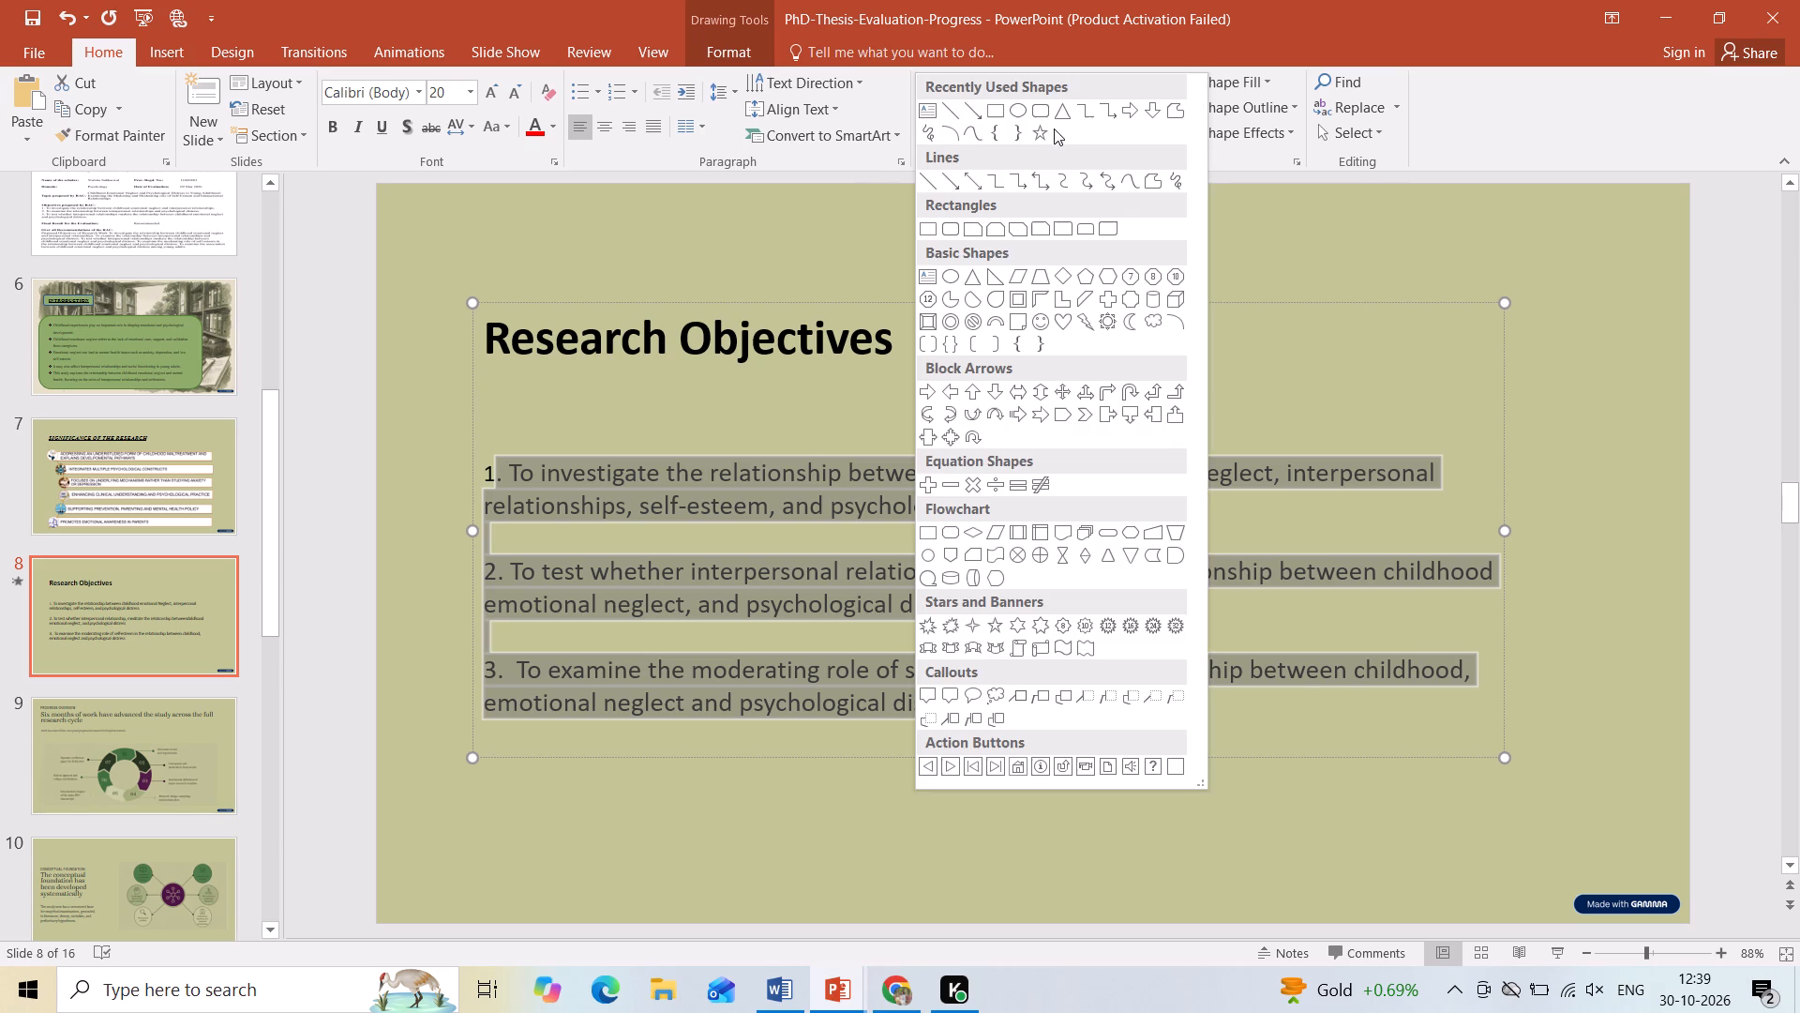
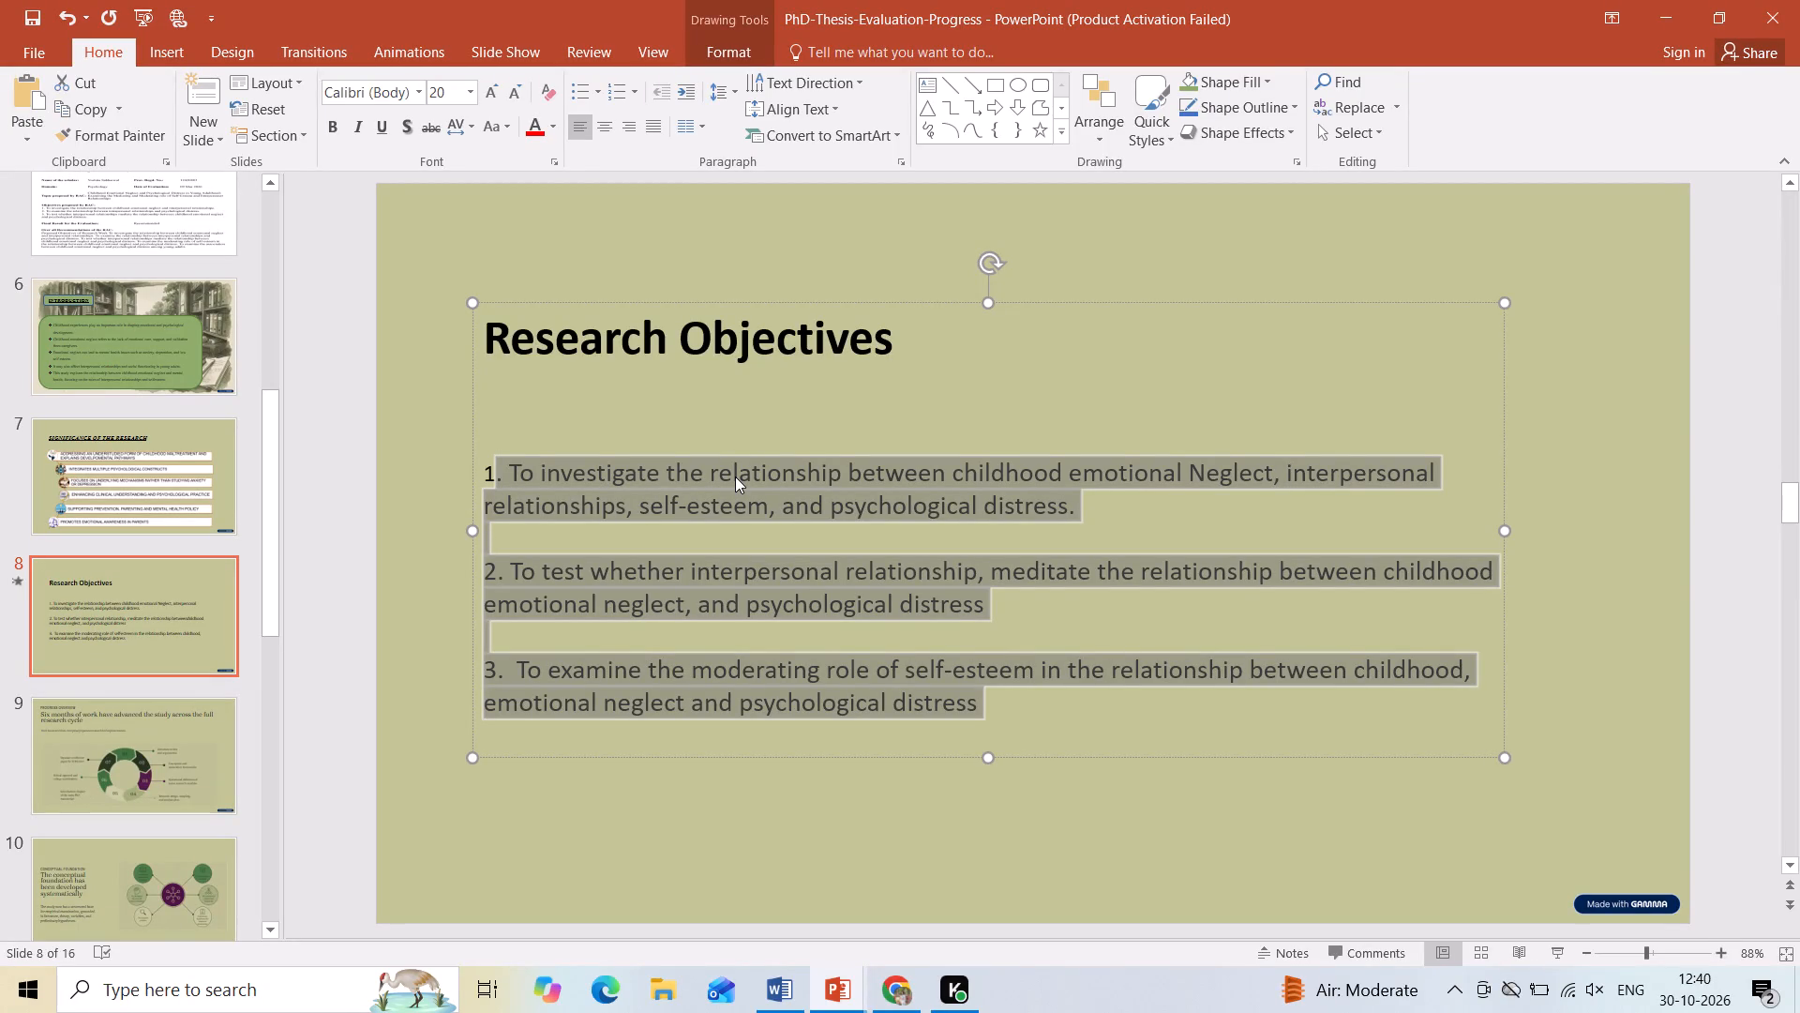
# Underline the text of the three research objectives on slide 8.
pyautogui.click(392, 125)
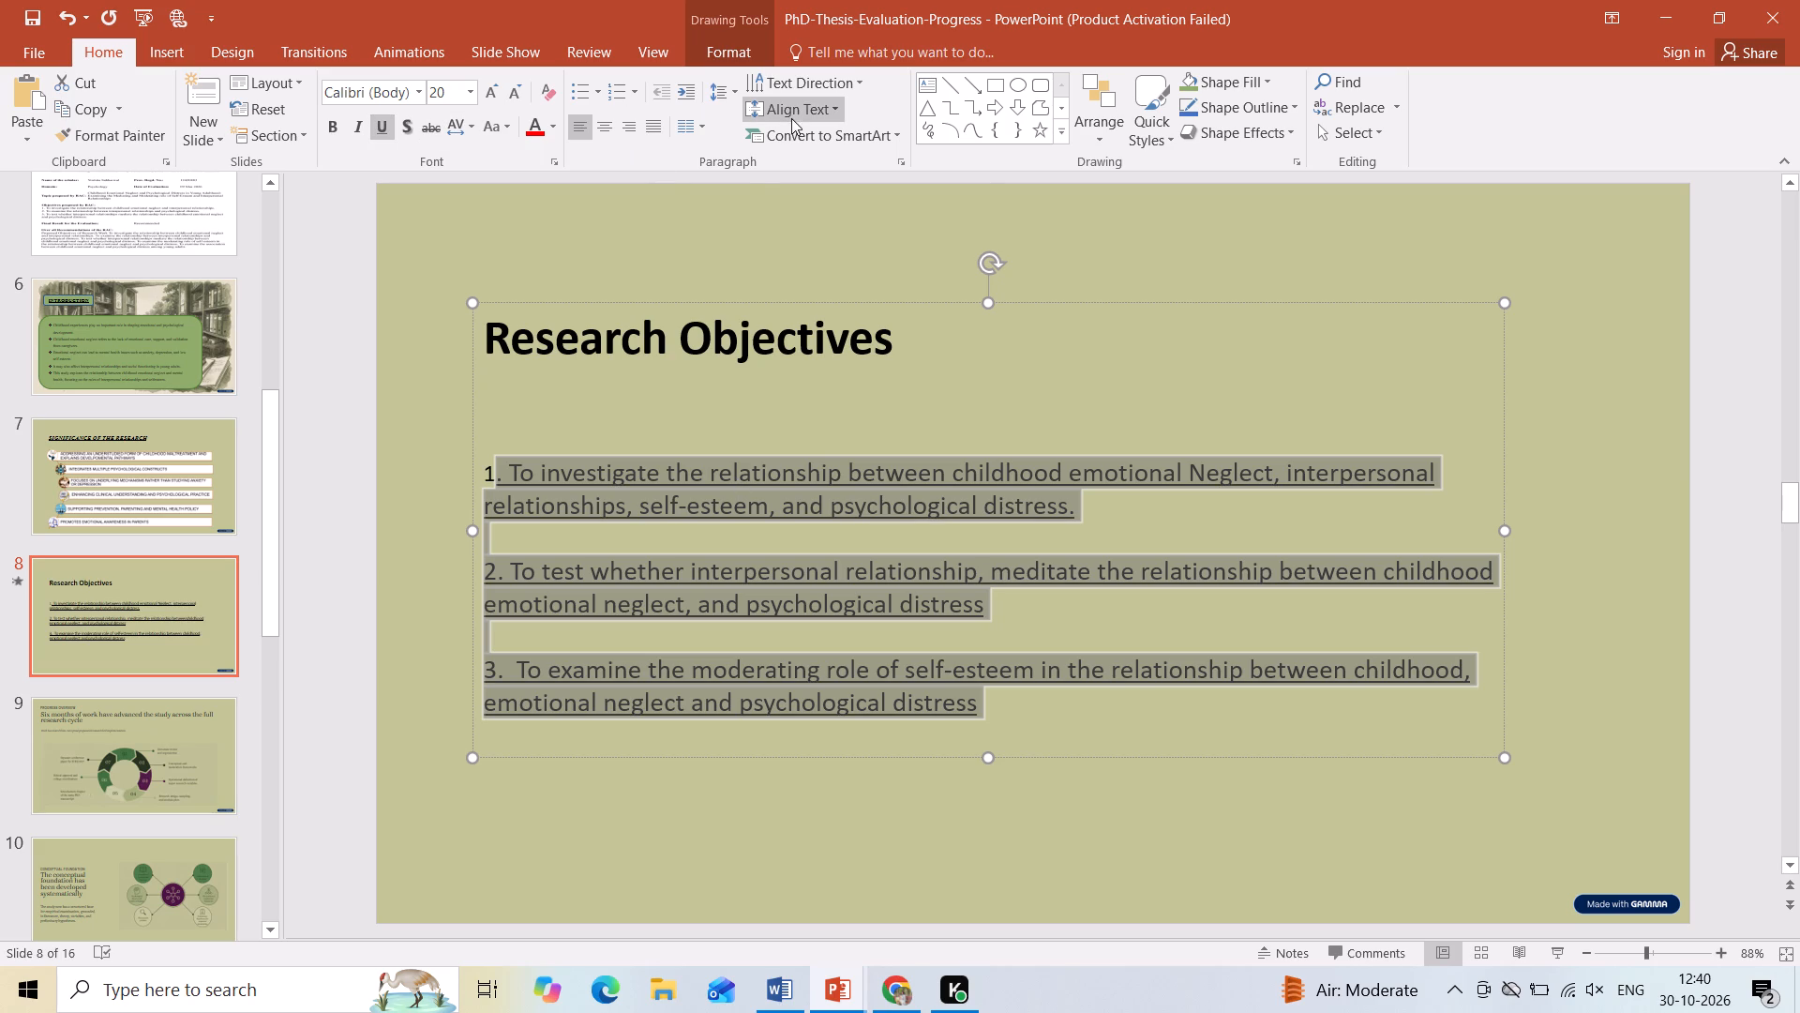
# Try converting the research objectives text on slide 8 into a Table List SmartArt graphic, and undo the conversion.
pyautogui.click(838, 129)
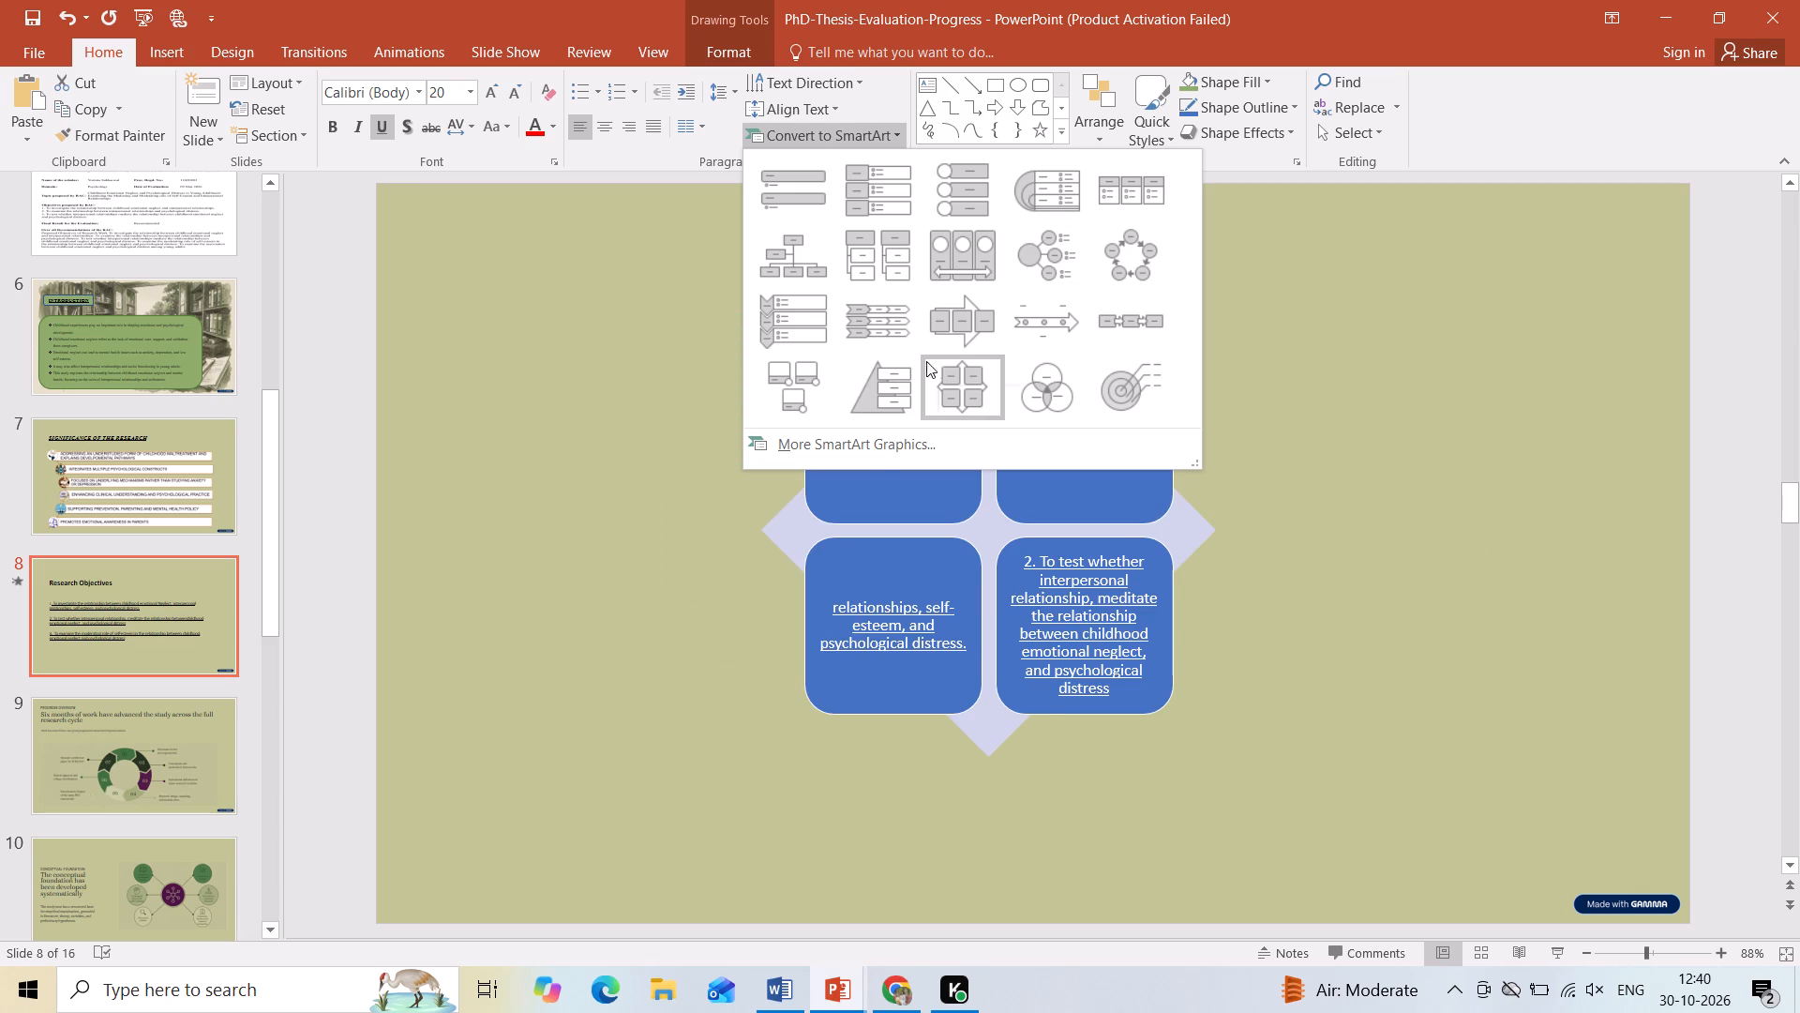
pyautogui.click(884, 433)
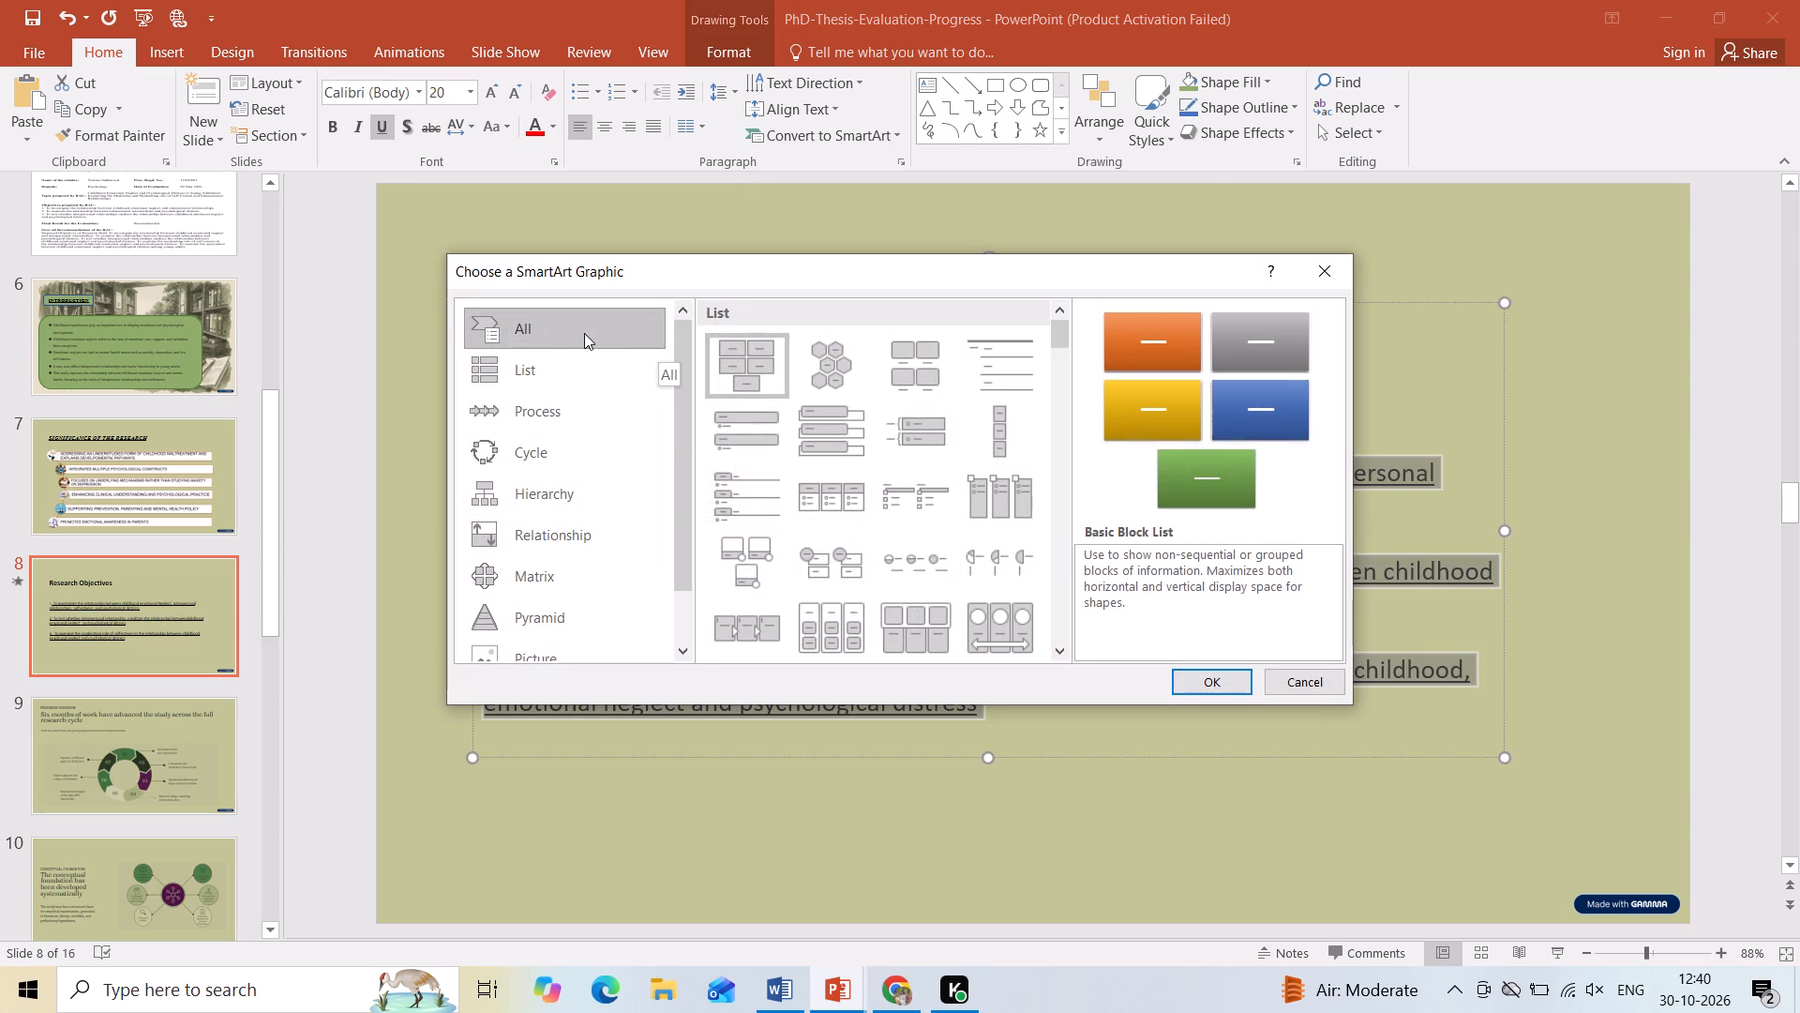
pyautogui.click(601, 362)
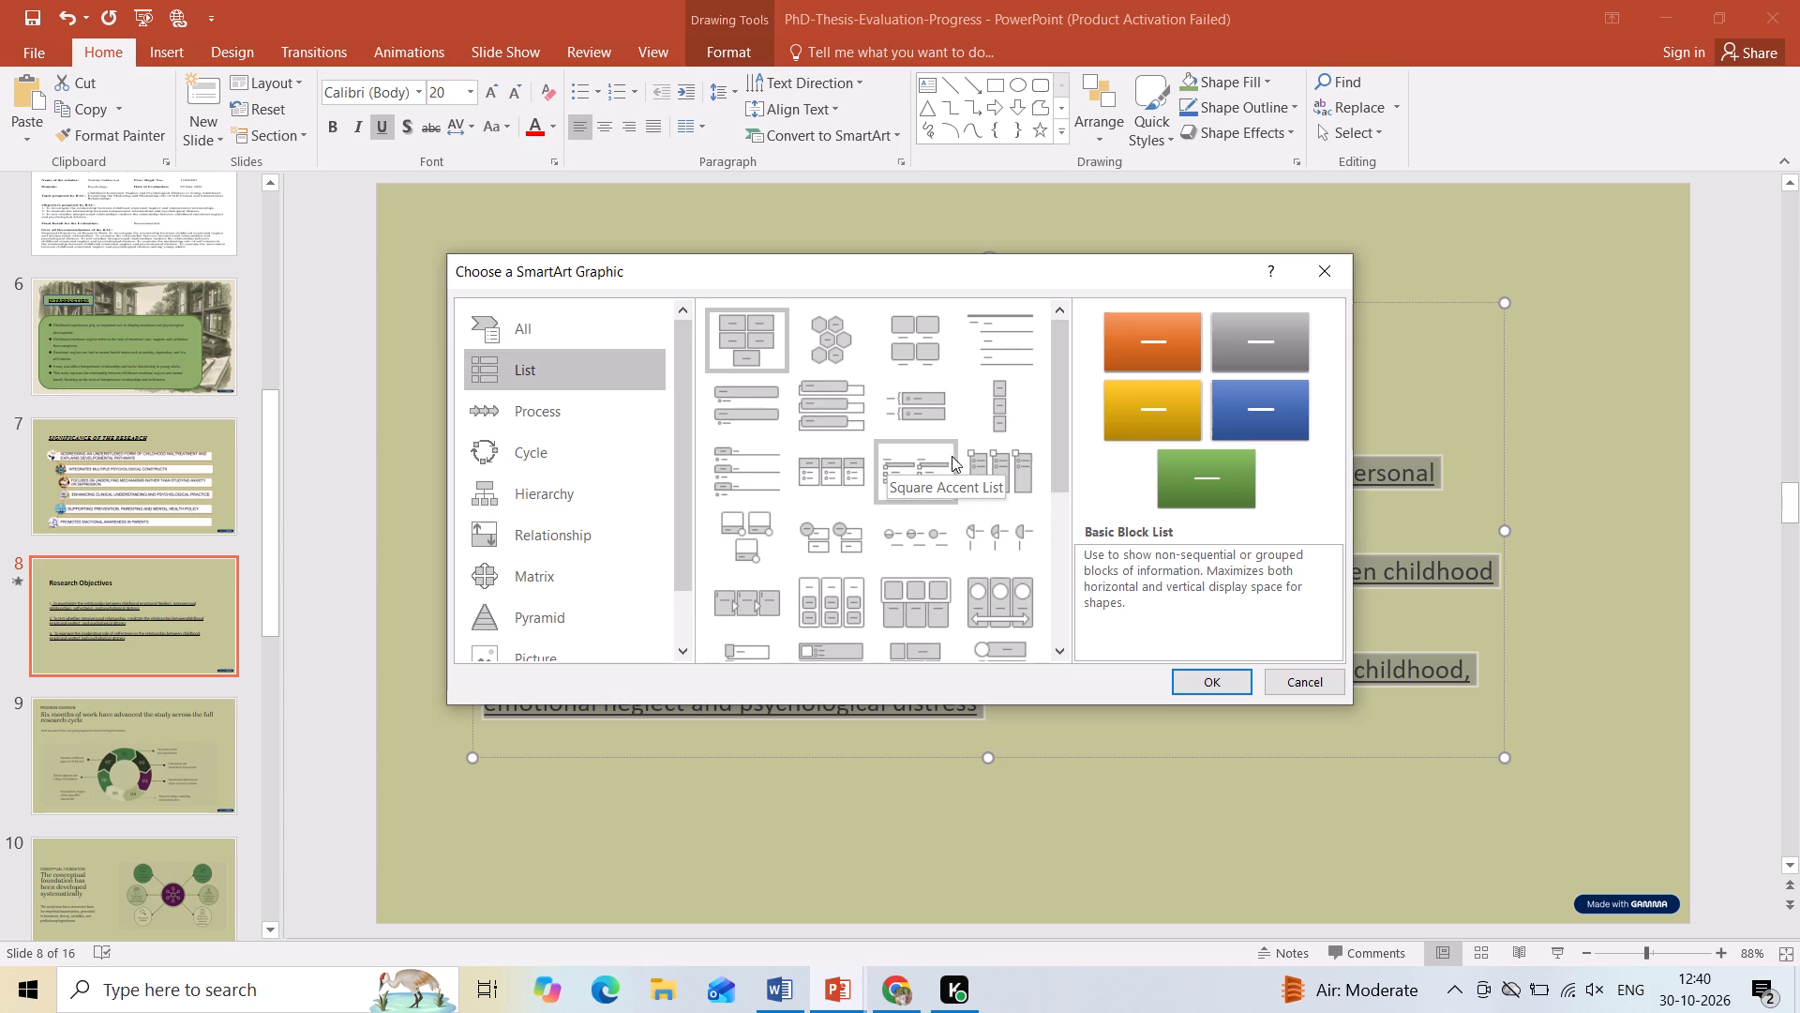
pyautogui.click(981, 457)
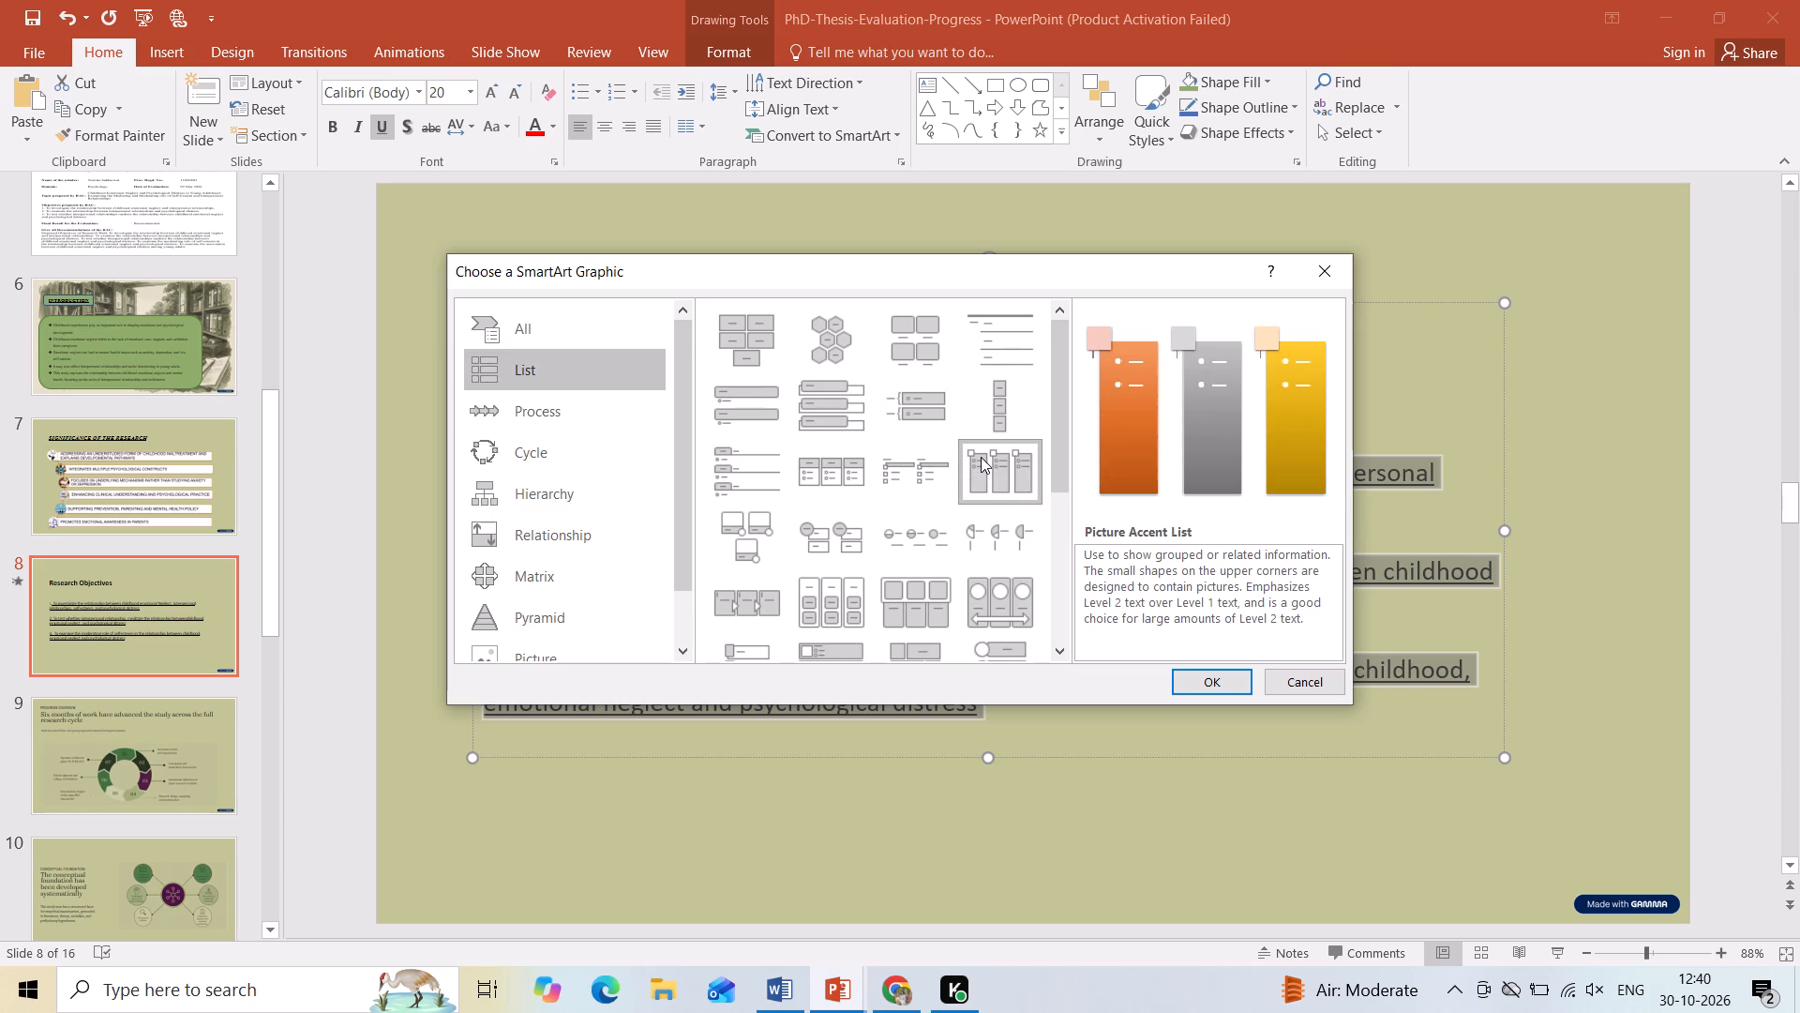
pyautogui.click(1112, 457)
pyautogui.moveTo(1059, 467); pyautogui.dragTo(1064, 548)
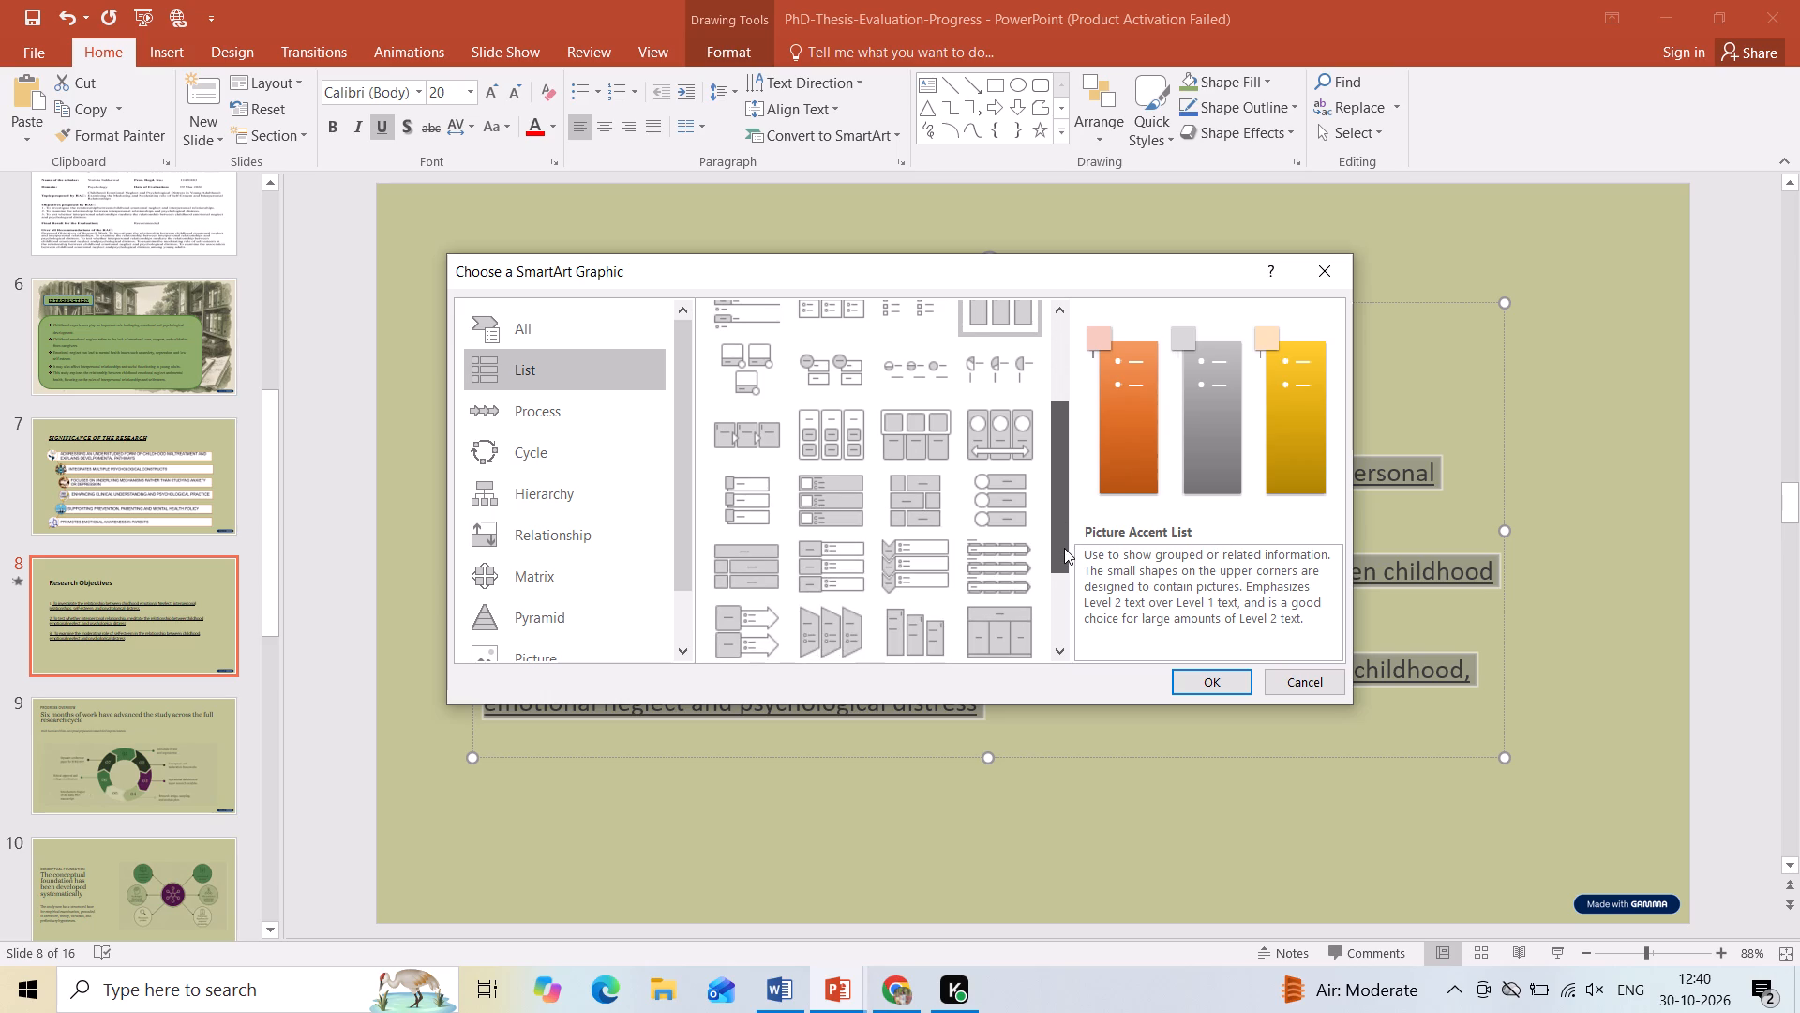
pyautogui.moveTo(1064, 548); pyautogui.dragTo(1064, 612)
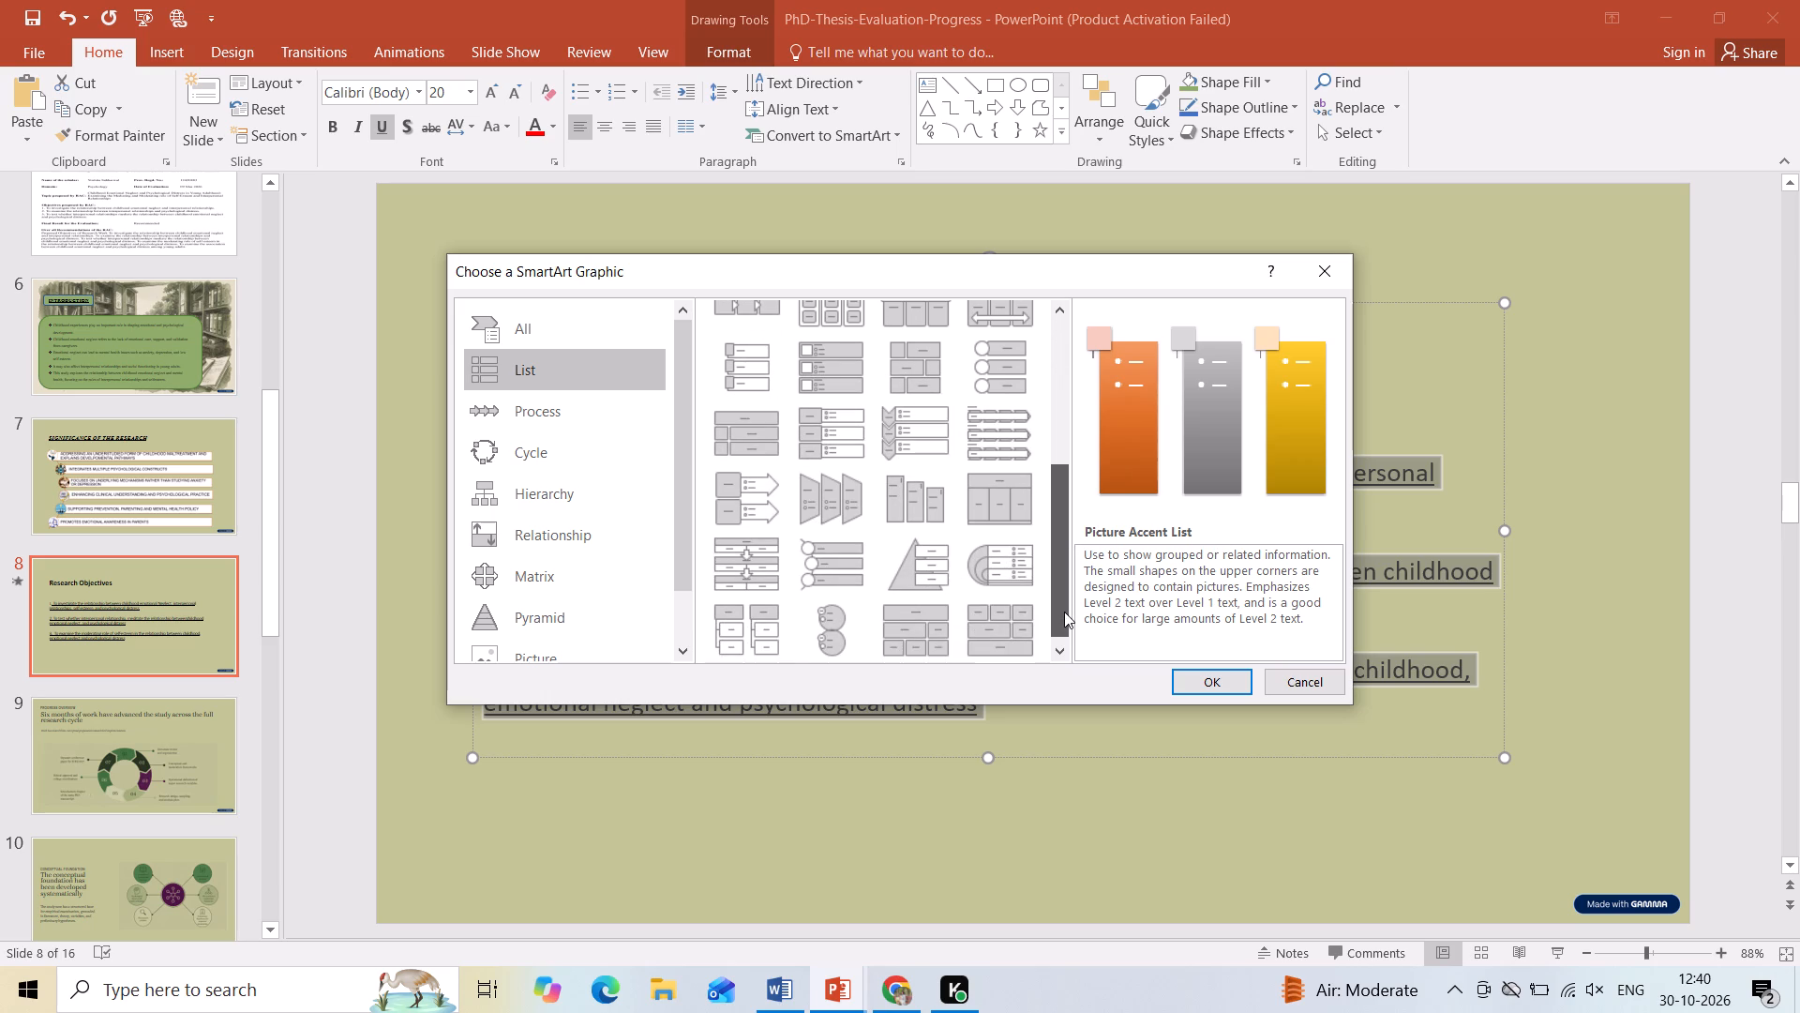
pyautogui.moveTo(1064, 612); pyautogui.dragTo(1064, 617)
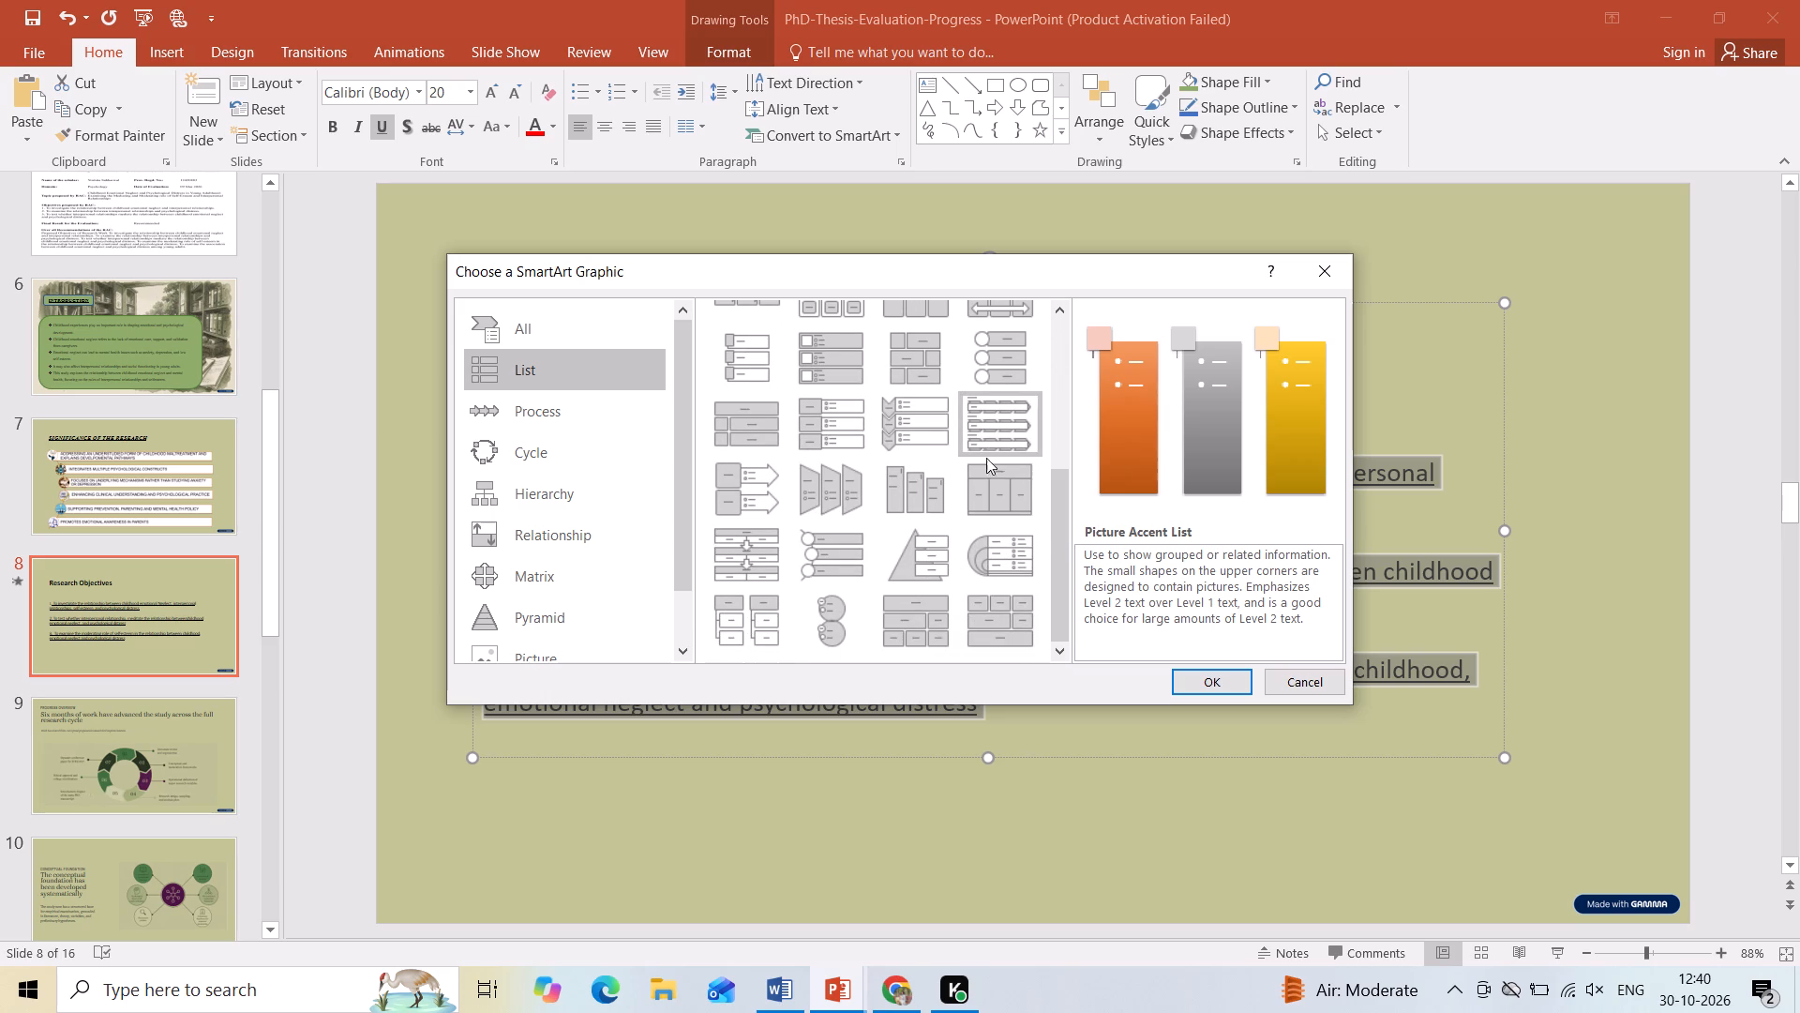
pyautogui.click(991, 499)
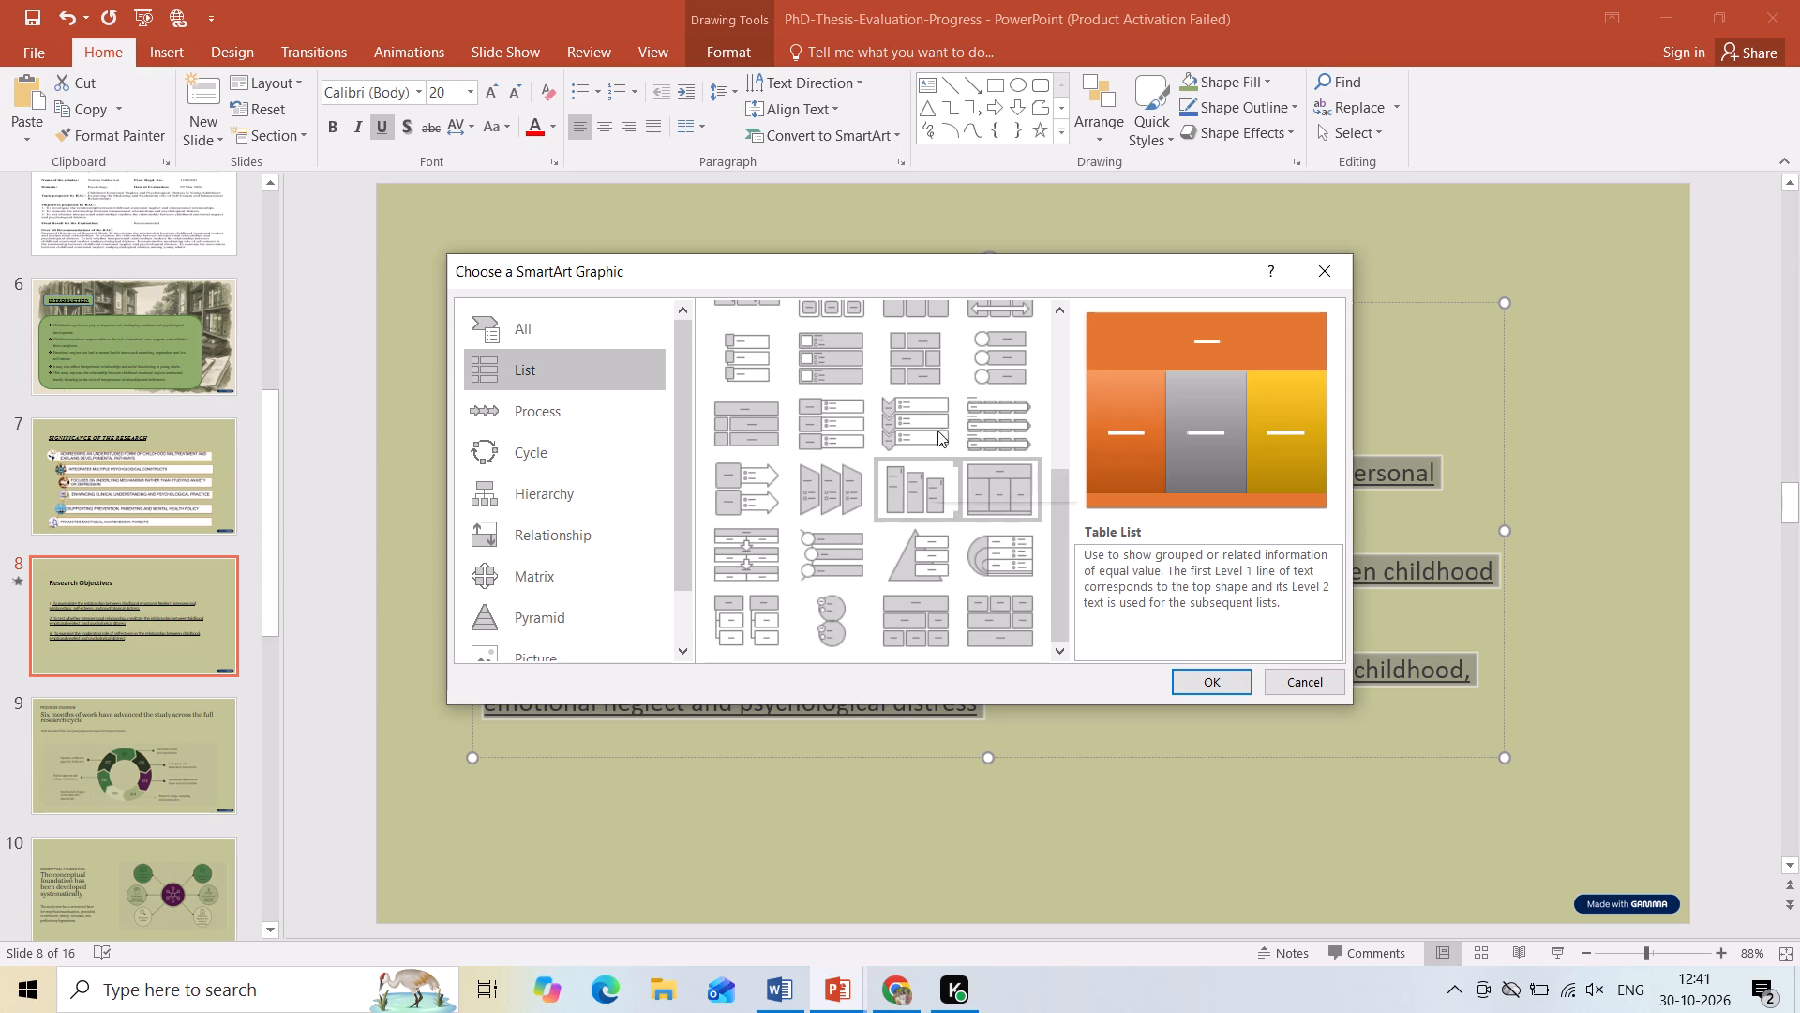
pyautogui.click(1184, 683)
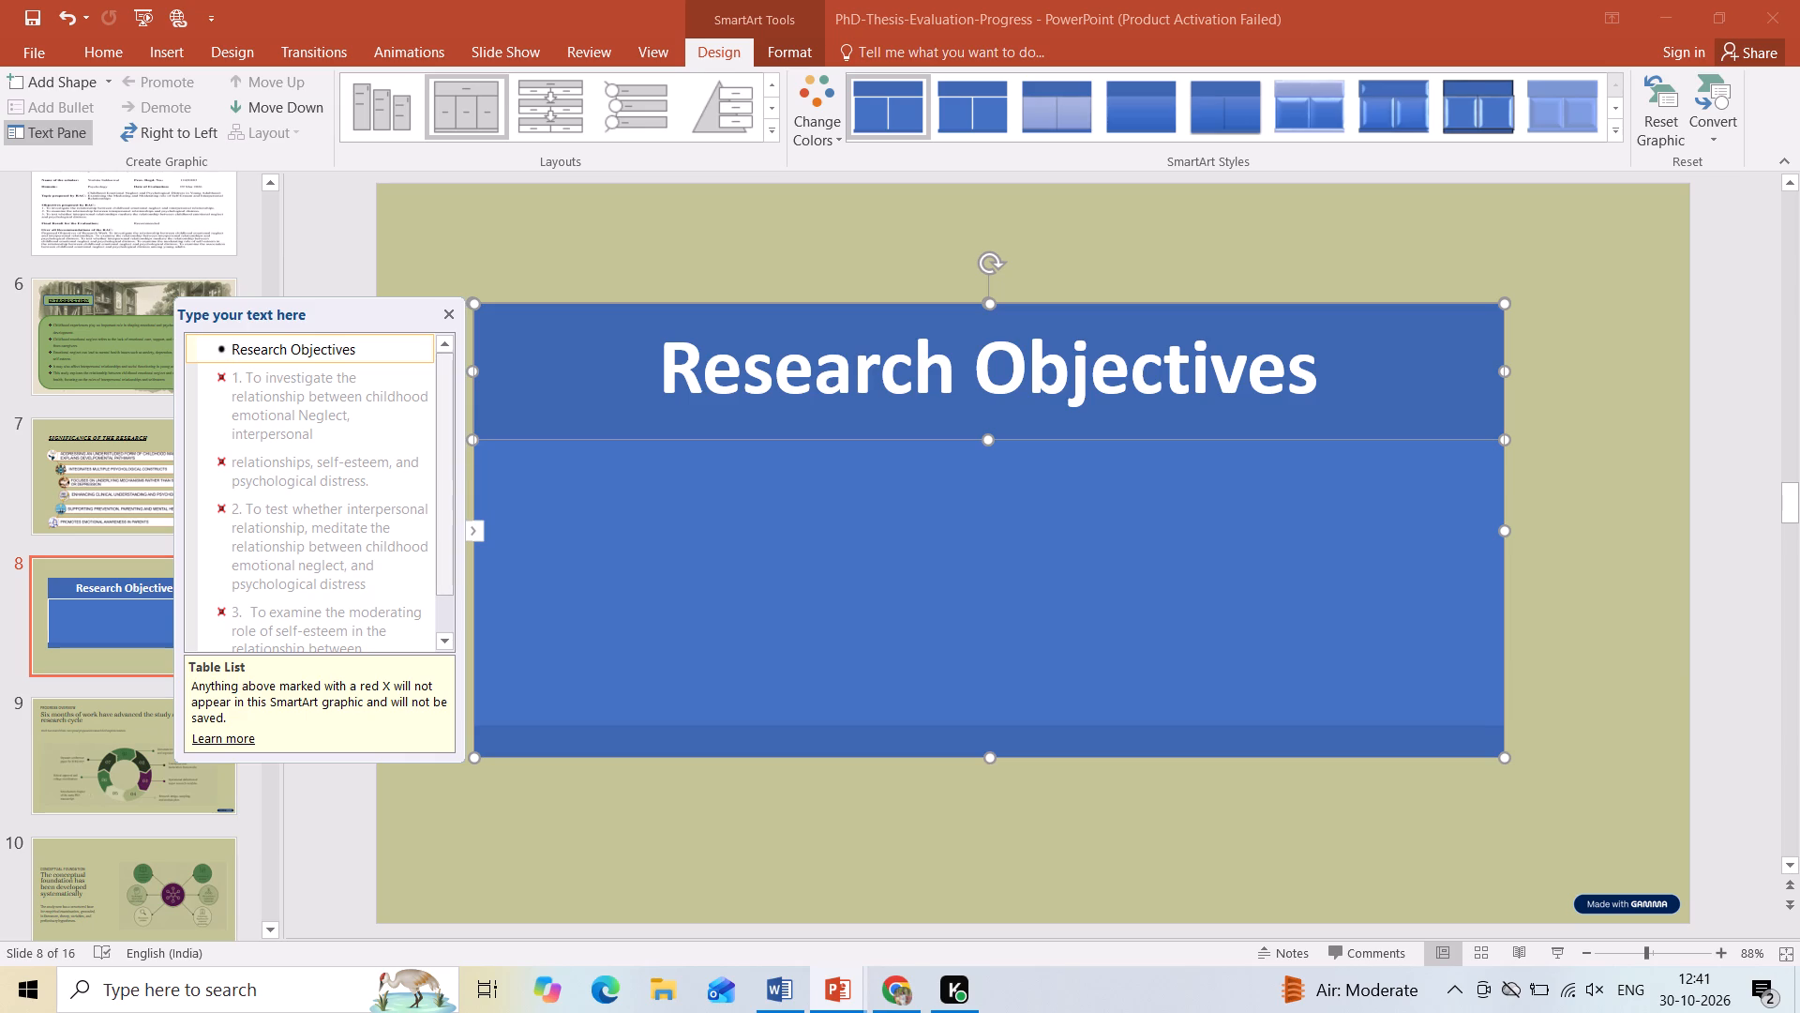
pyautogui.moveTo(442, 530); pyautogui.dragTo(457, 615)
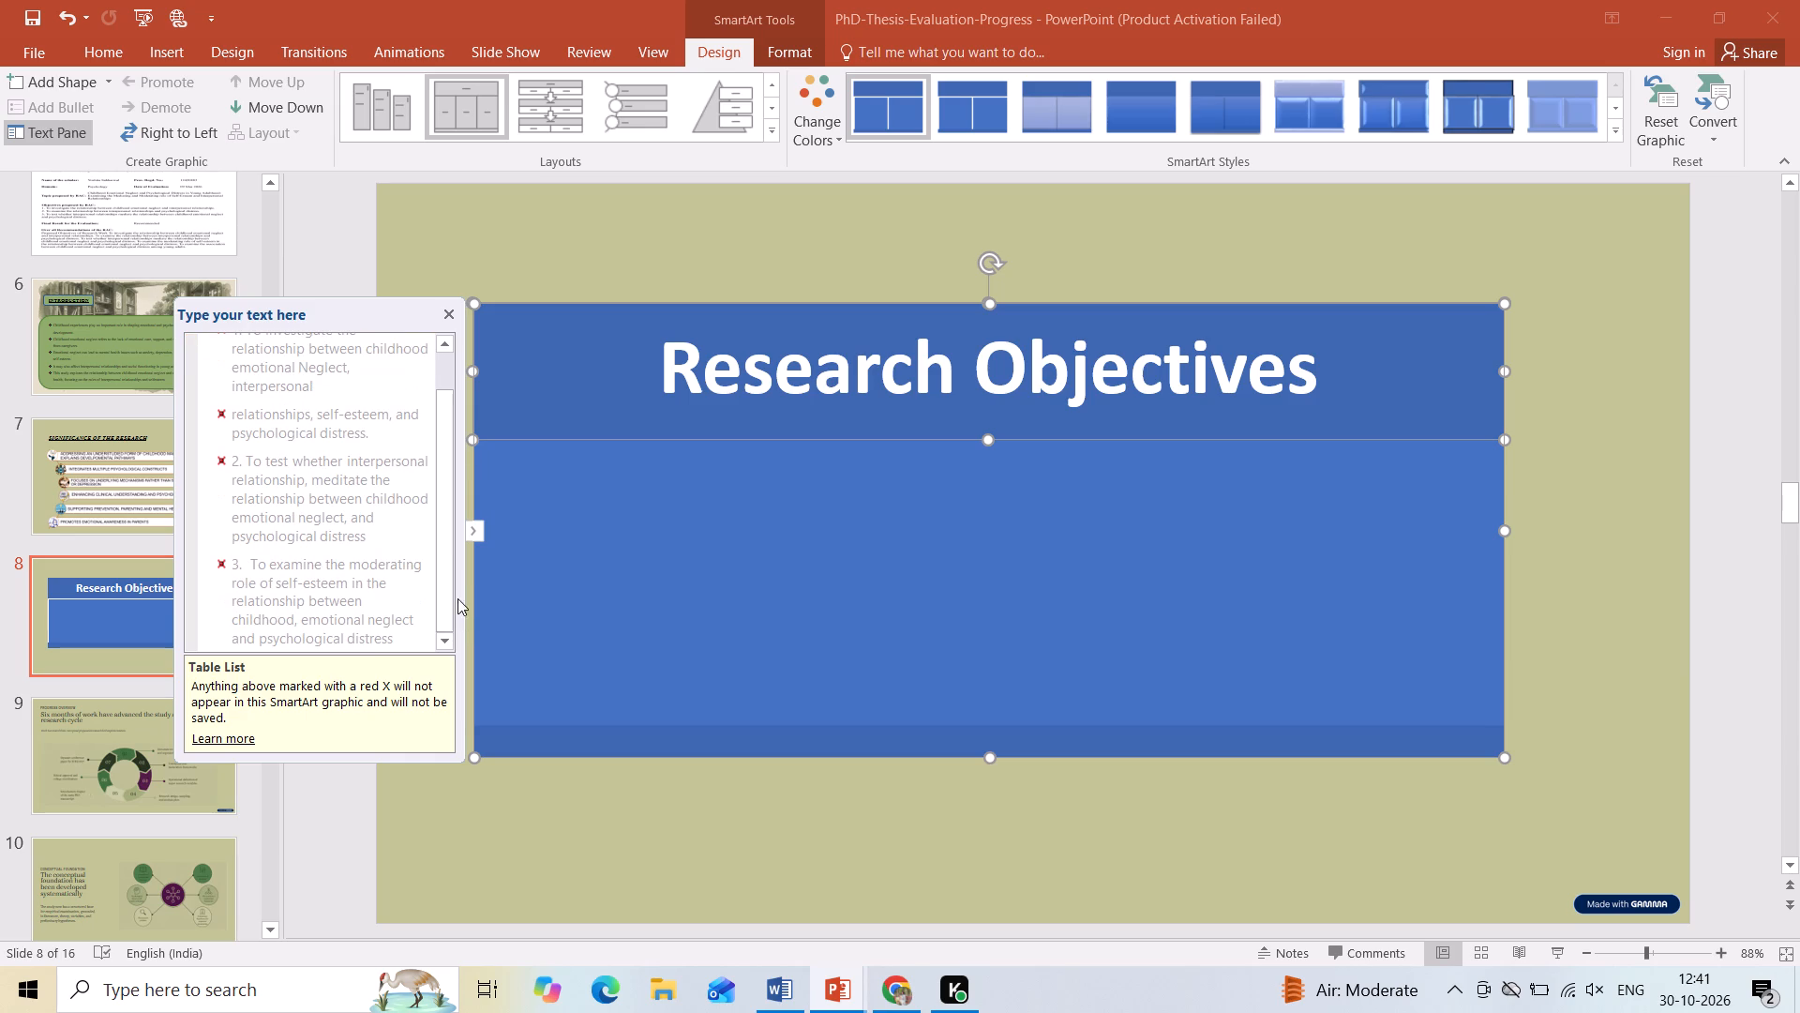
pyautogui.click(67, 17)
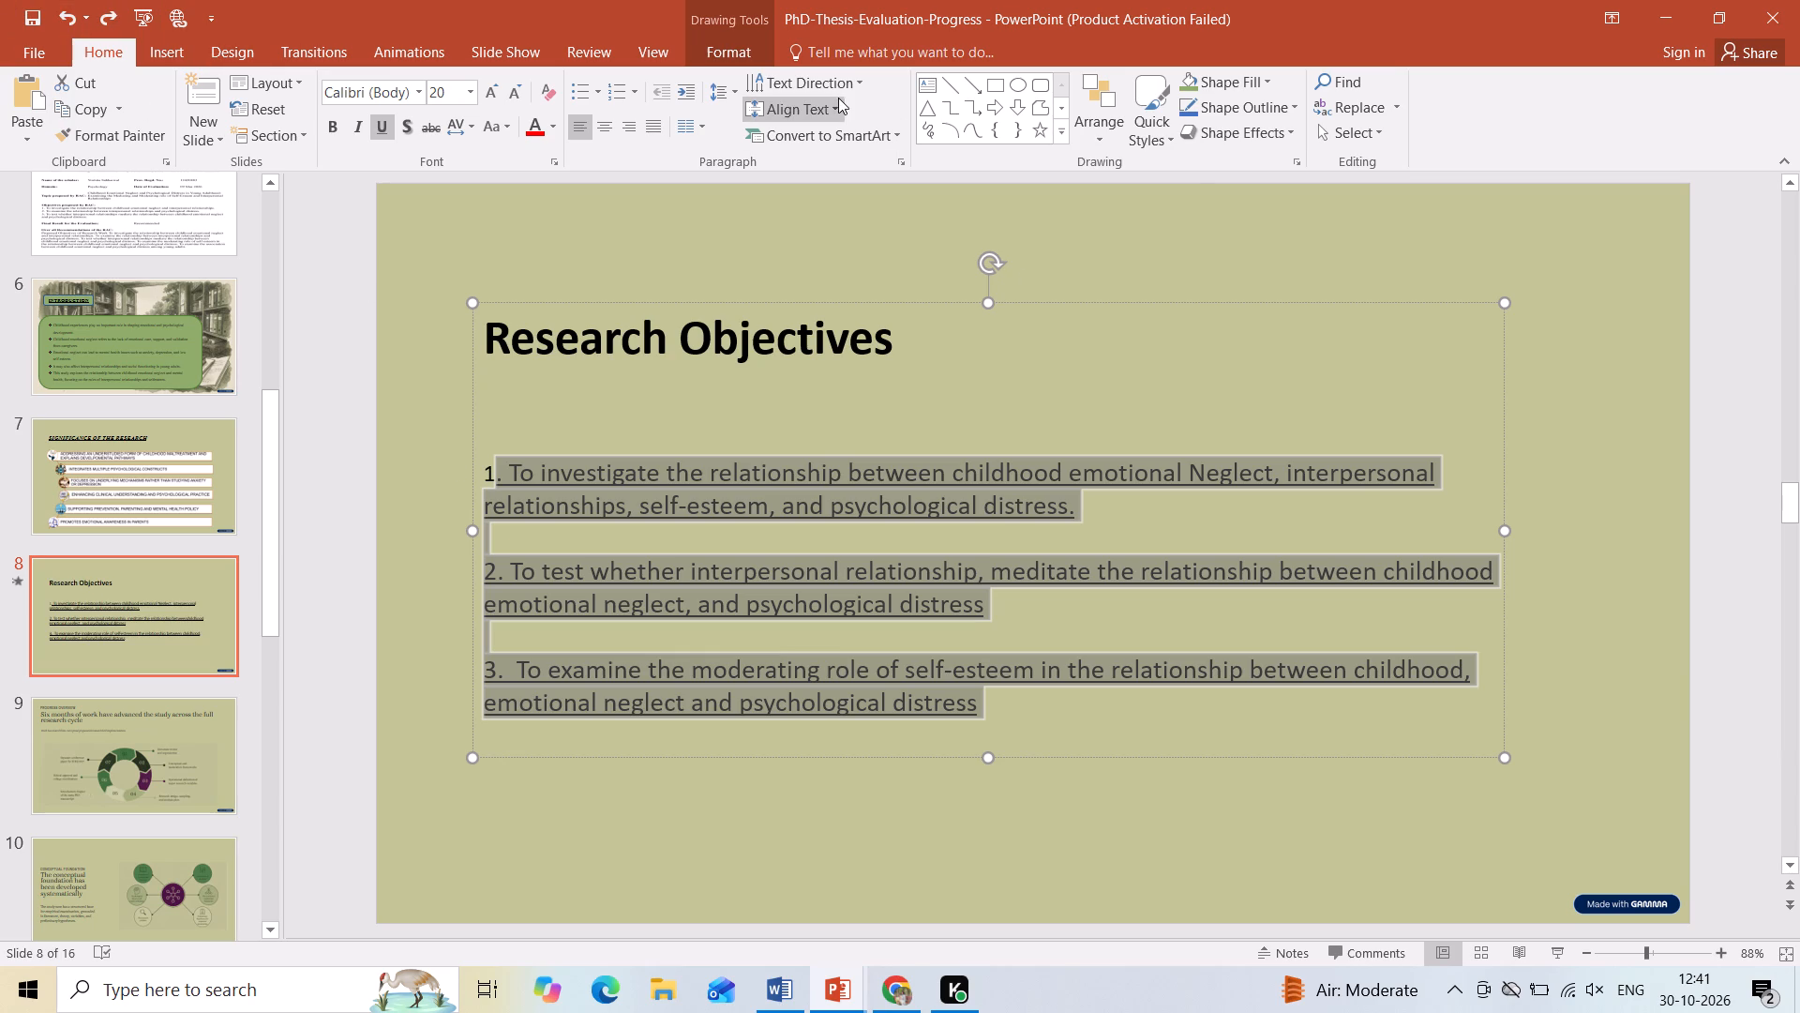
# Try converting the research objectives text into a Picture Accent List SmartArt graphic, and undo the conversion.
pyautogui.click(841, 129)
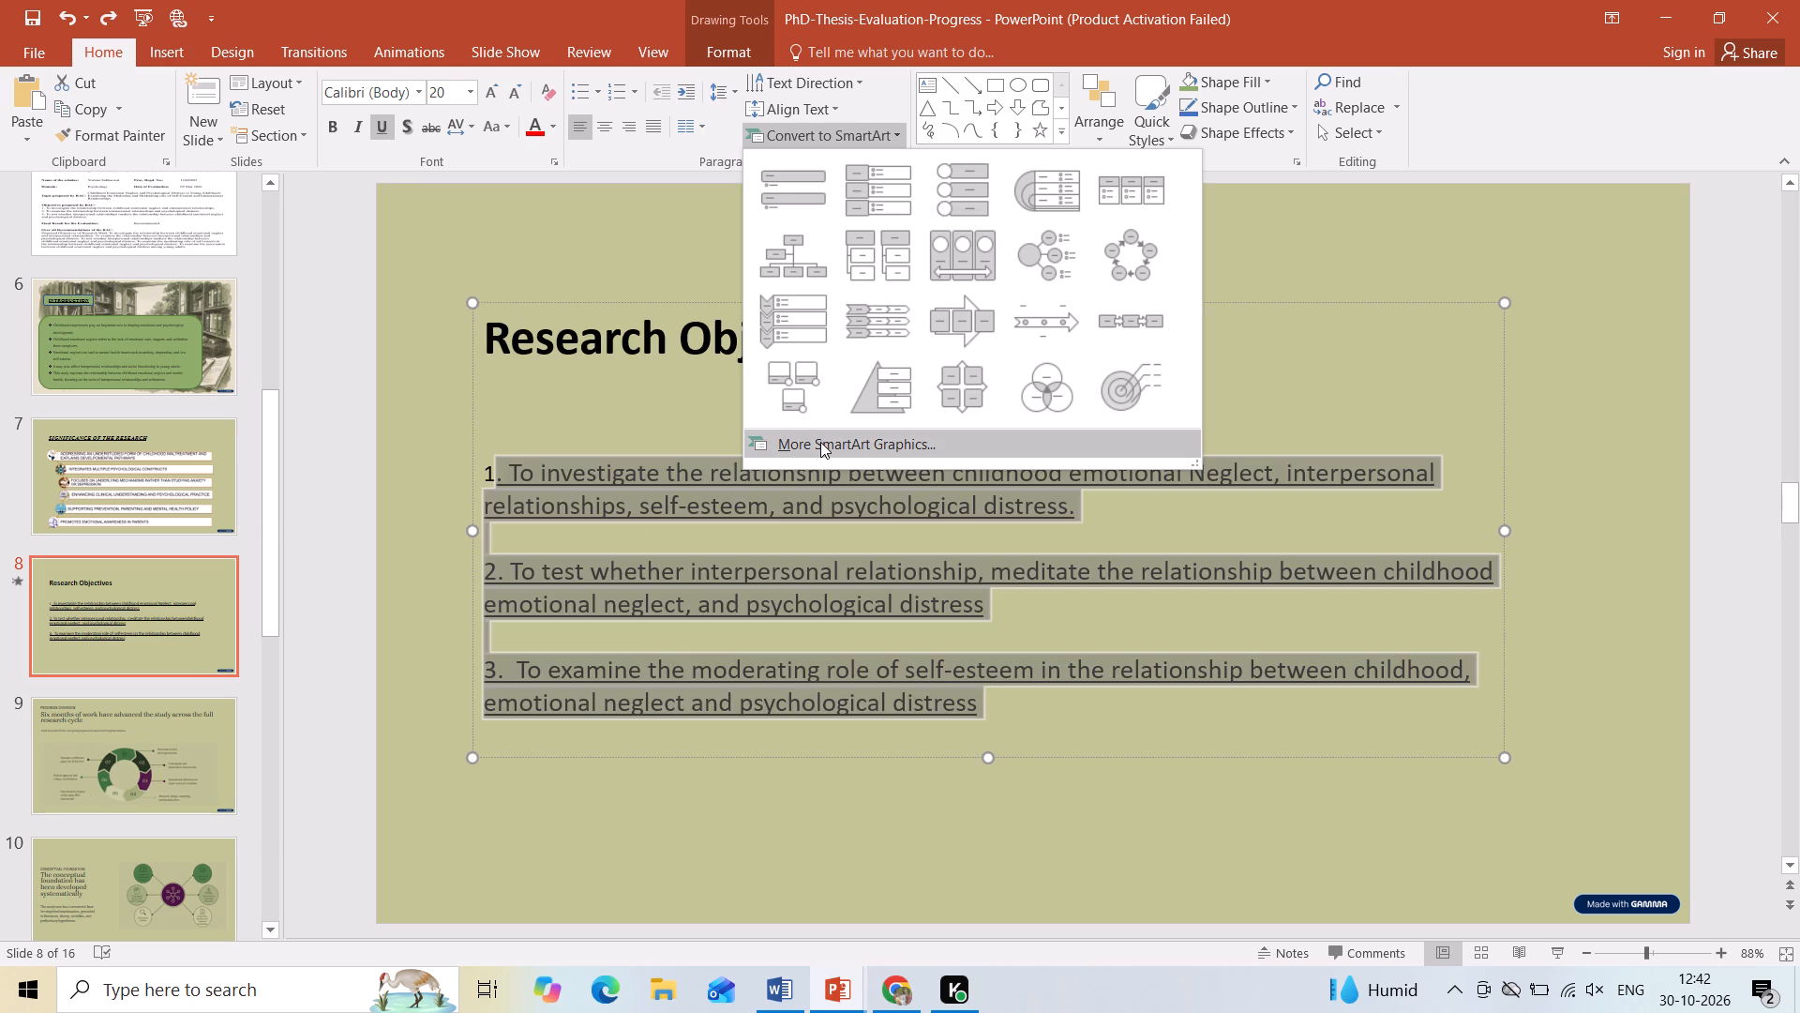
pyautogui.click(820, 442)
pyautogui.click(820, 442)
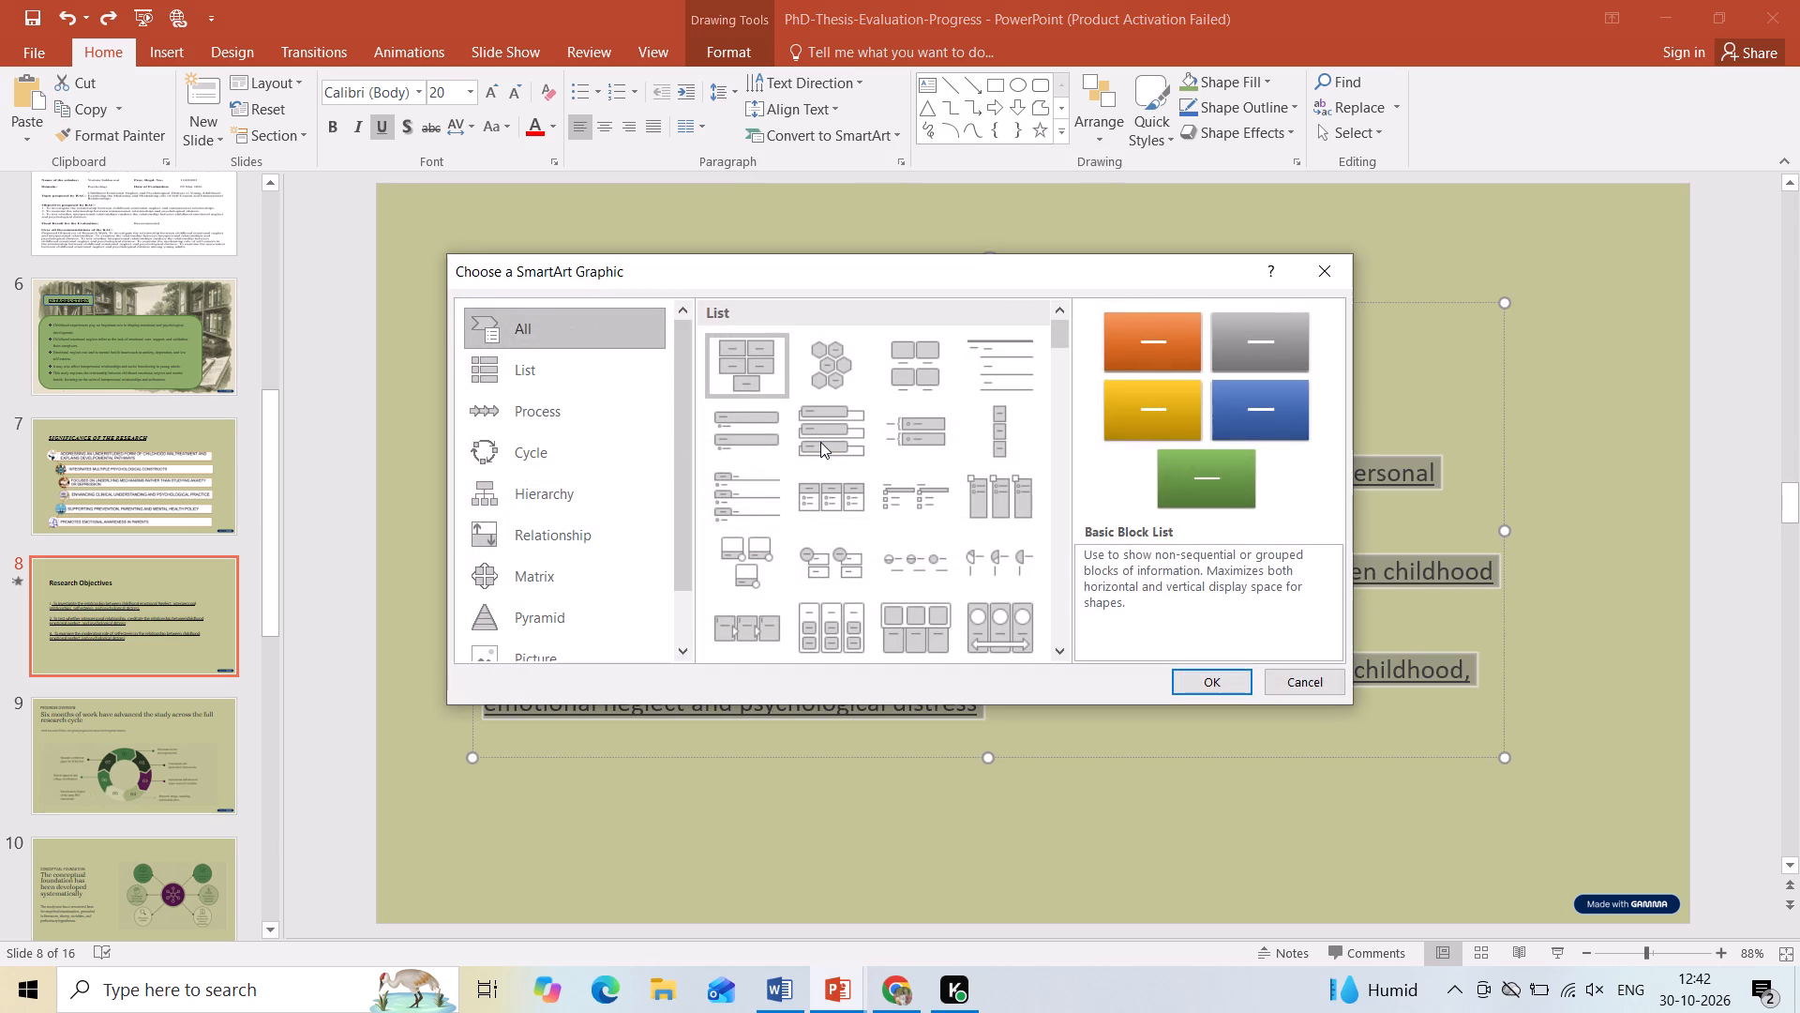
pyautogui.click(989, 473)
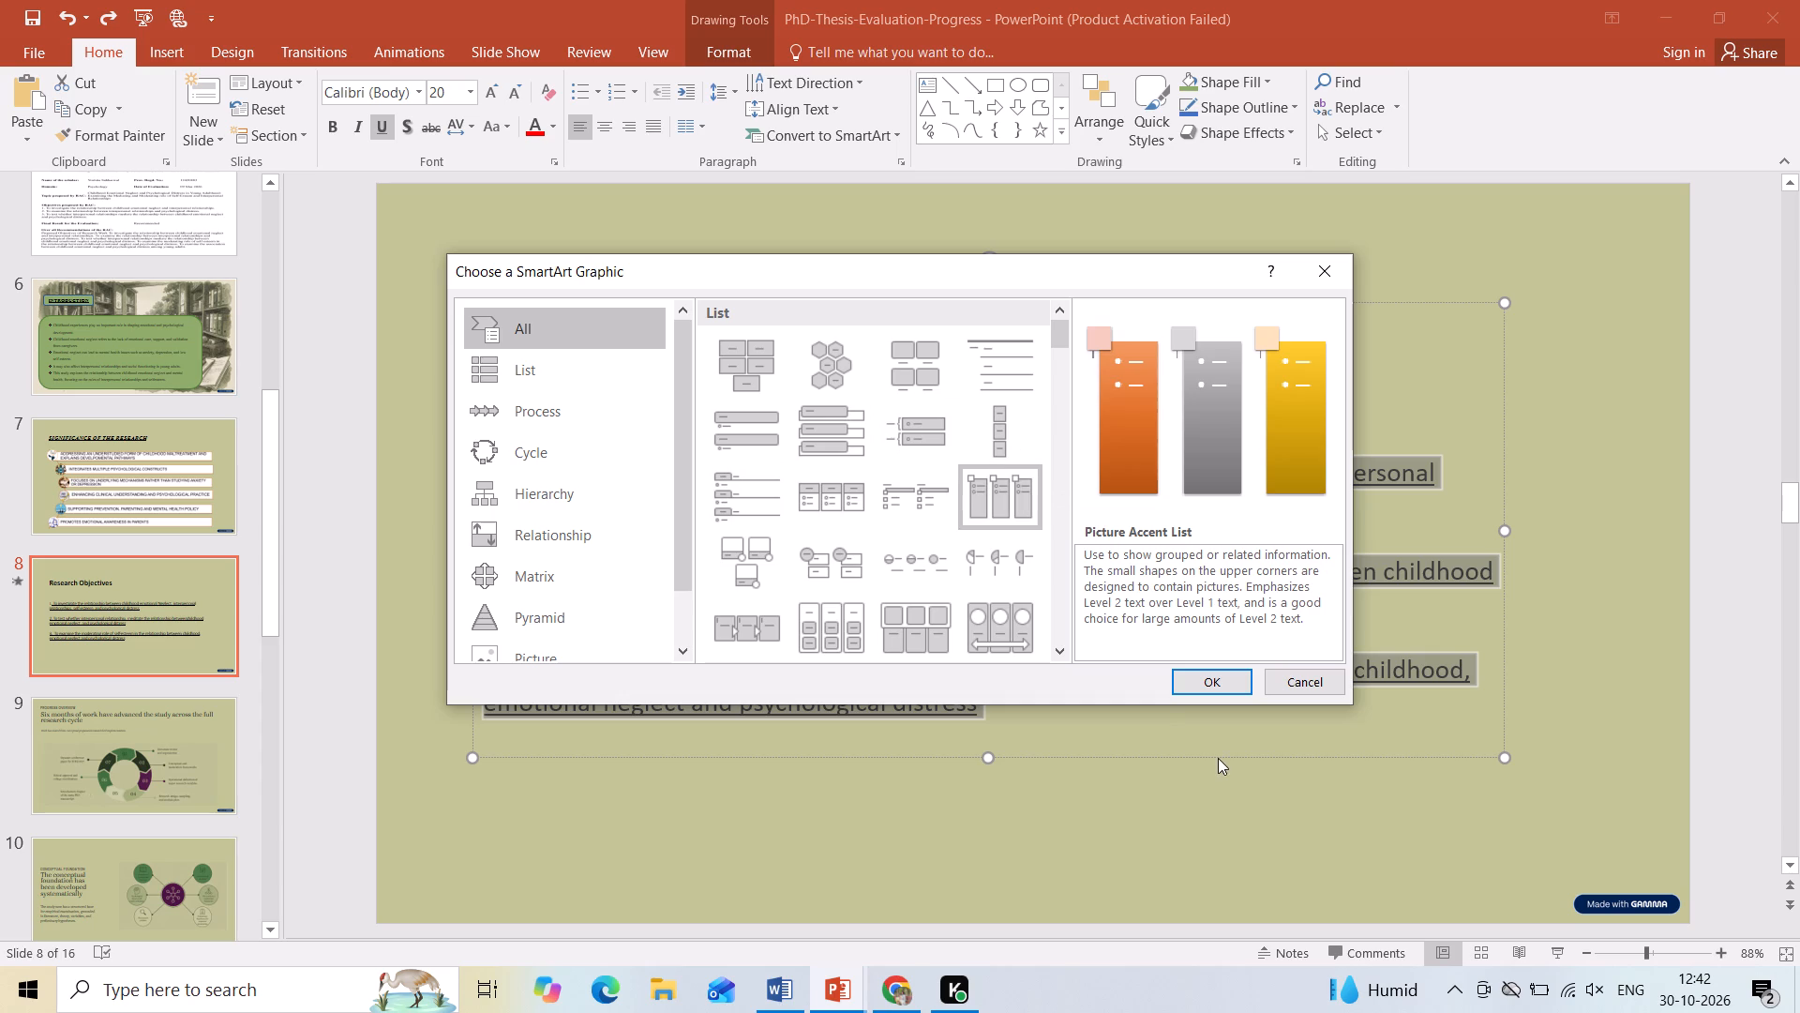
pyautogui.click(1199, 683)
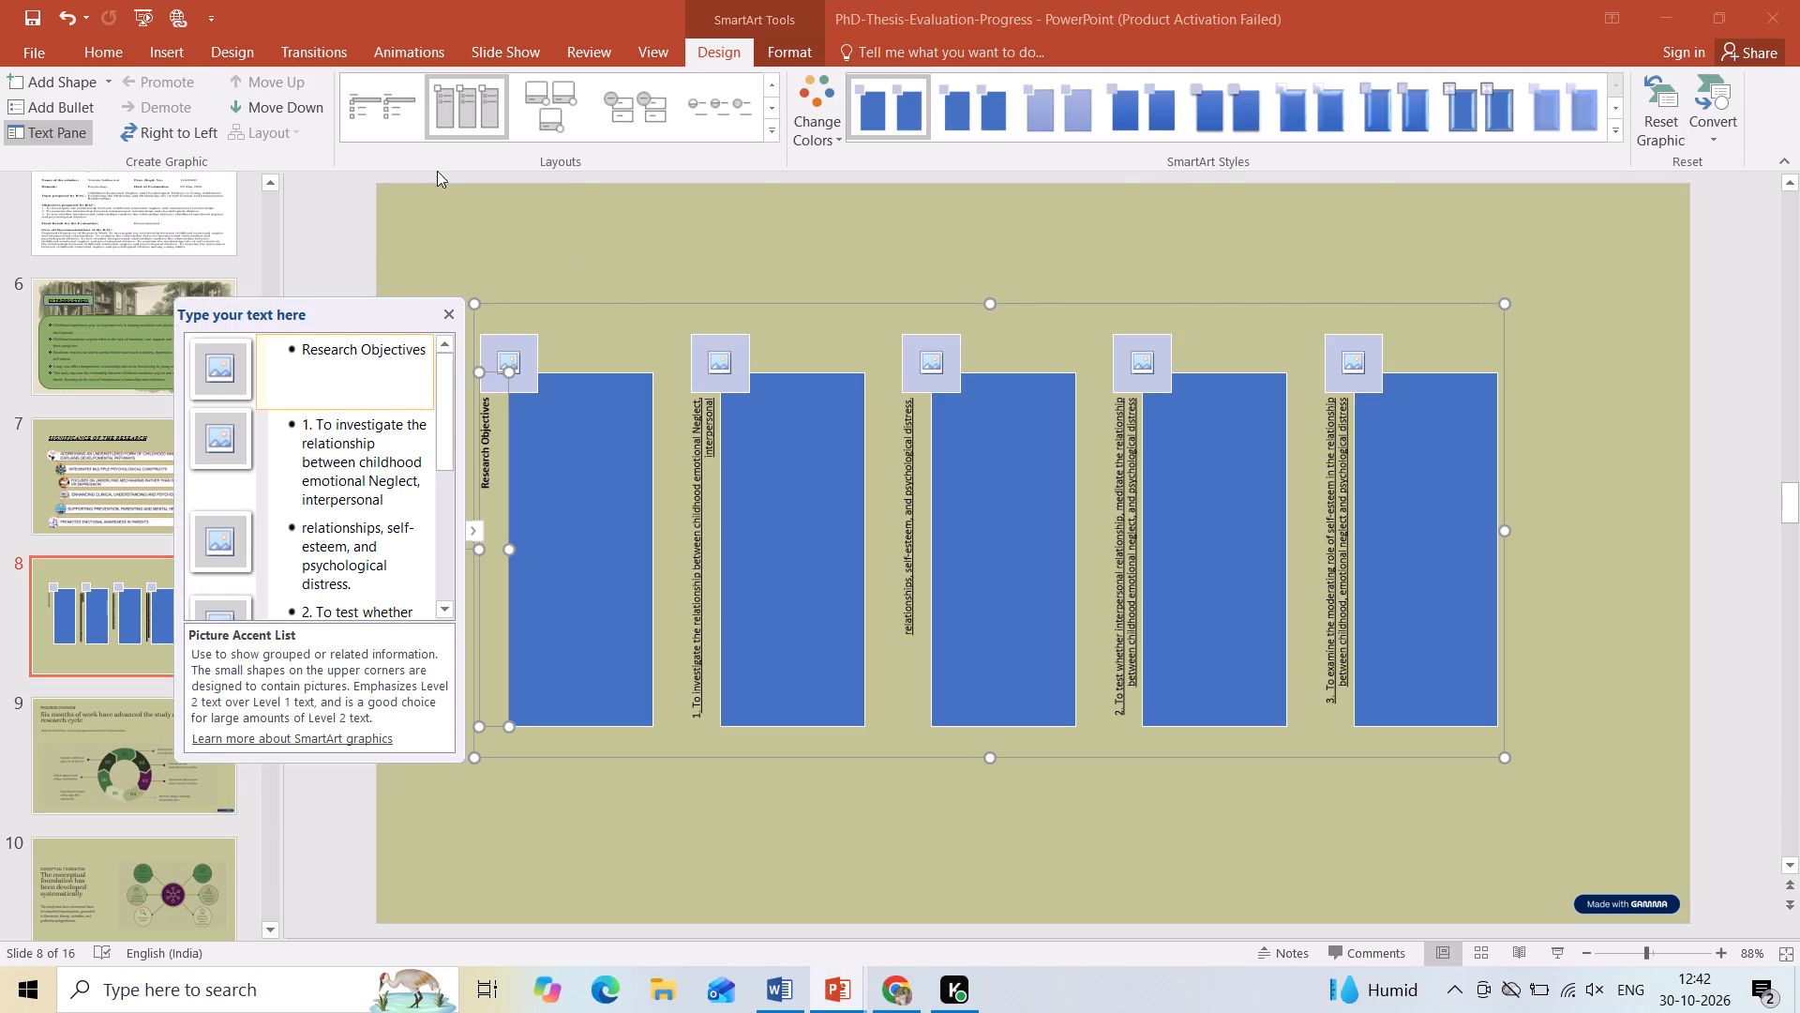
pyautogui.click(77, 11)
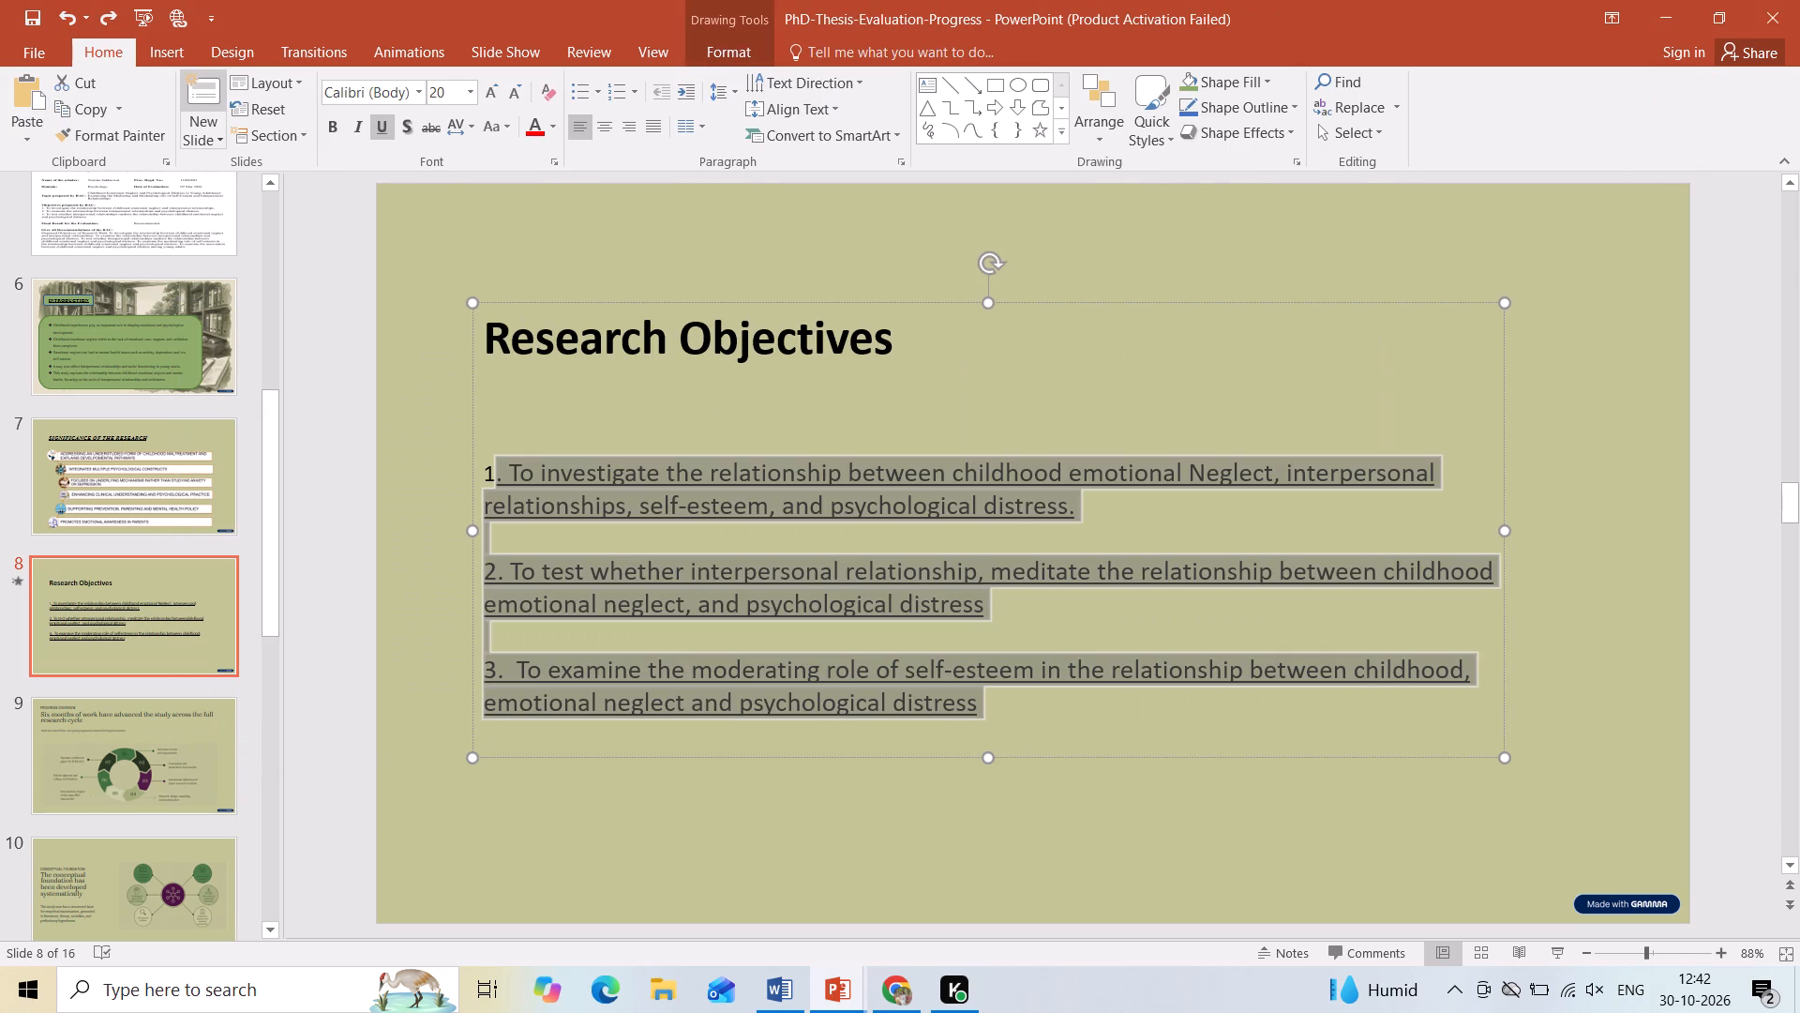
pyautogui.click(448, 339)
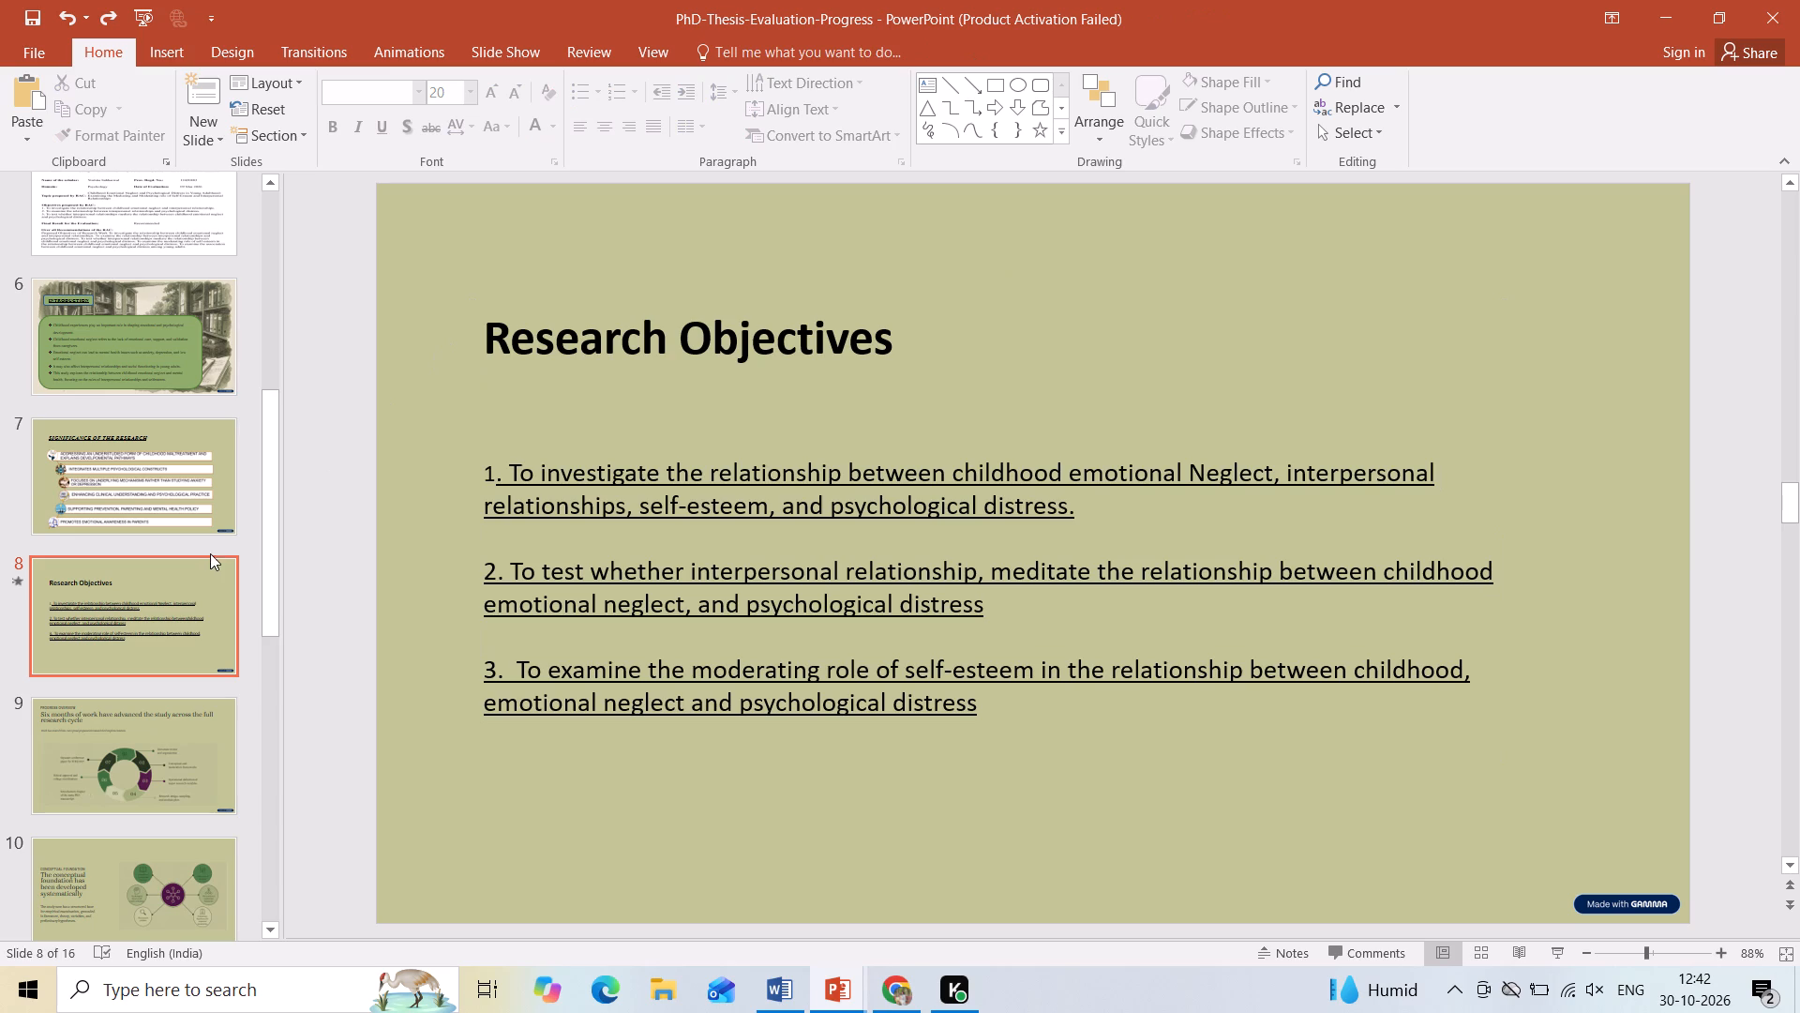
# Review the slides following the research objectives: progress overview, conceptual foundation and manuscript status (slides 9 to 11).
pyautogui.moveTo(263, 557); pyautogui.dragTo(269, 606)
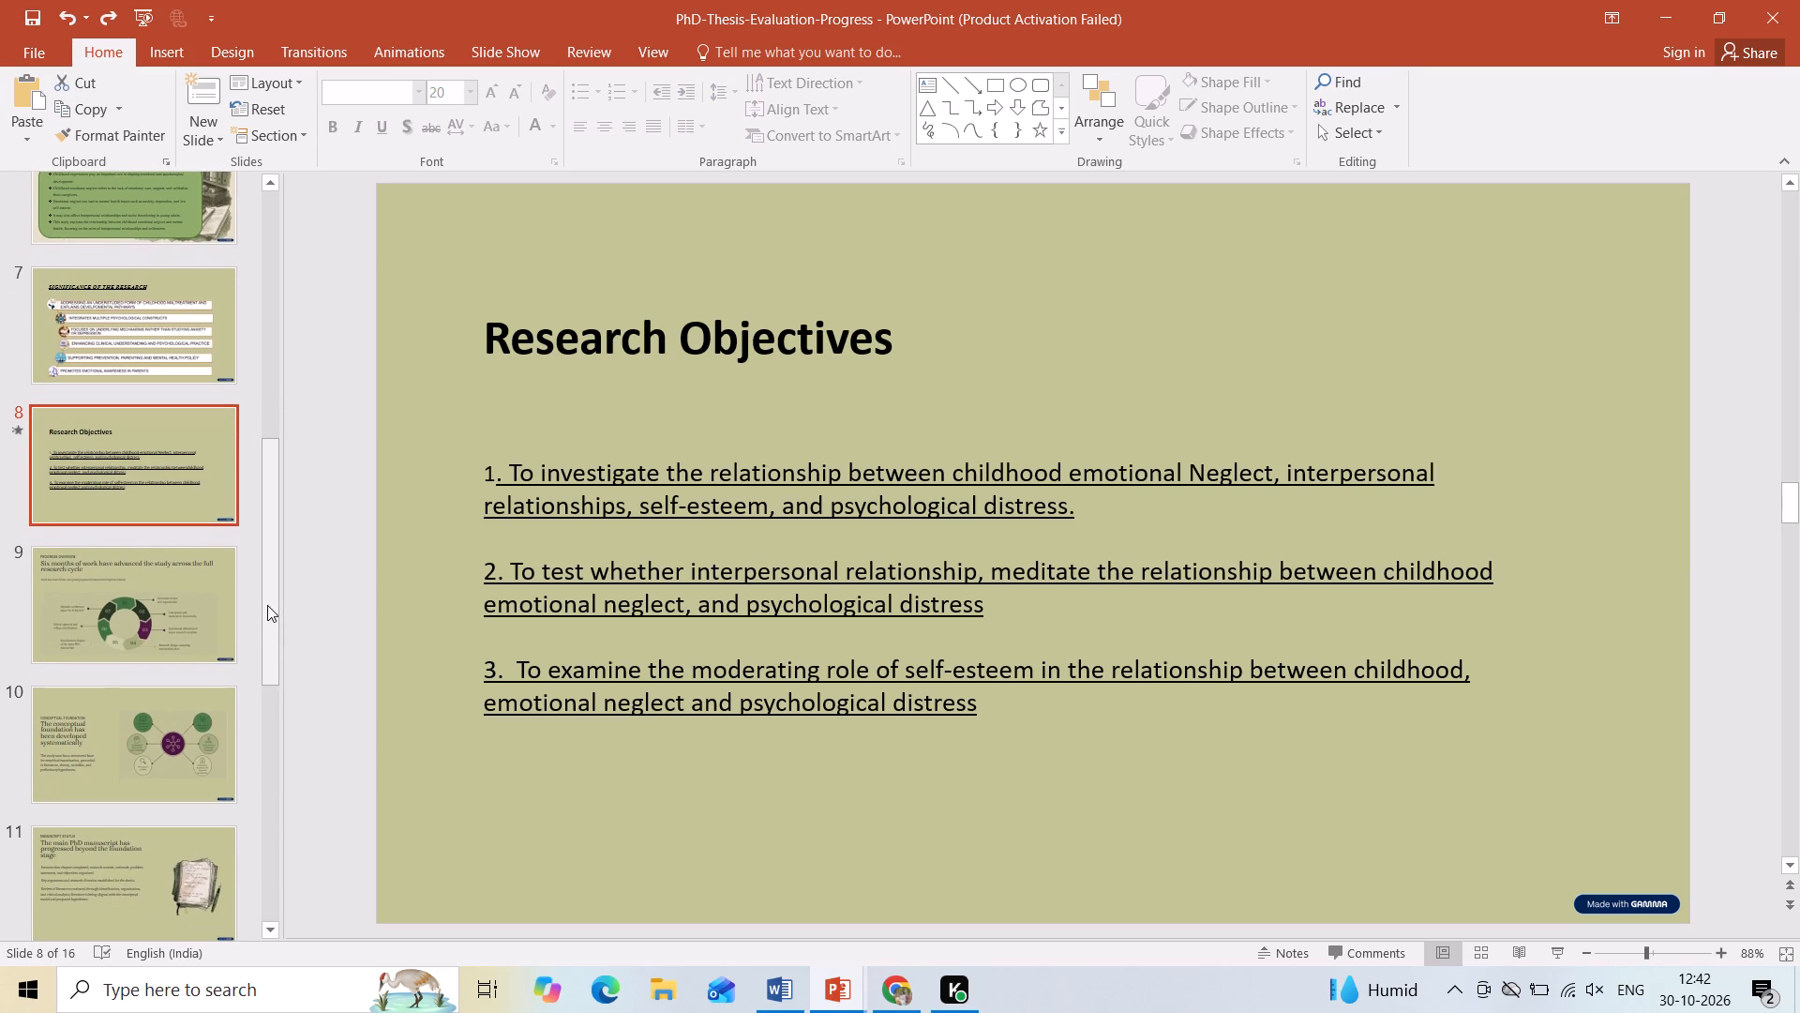
pyautogui.click(211, 623)
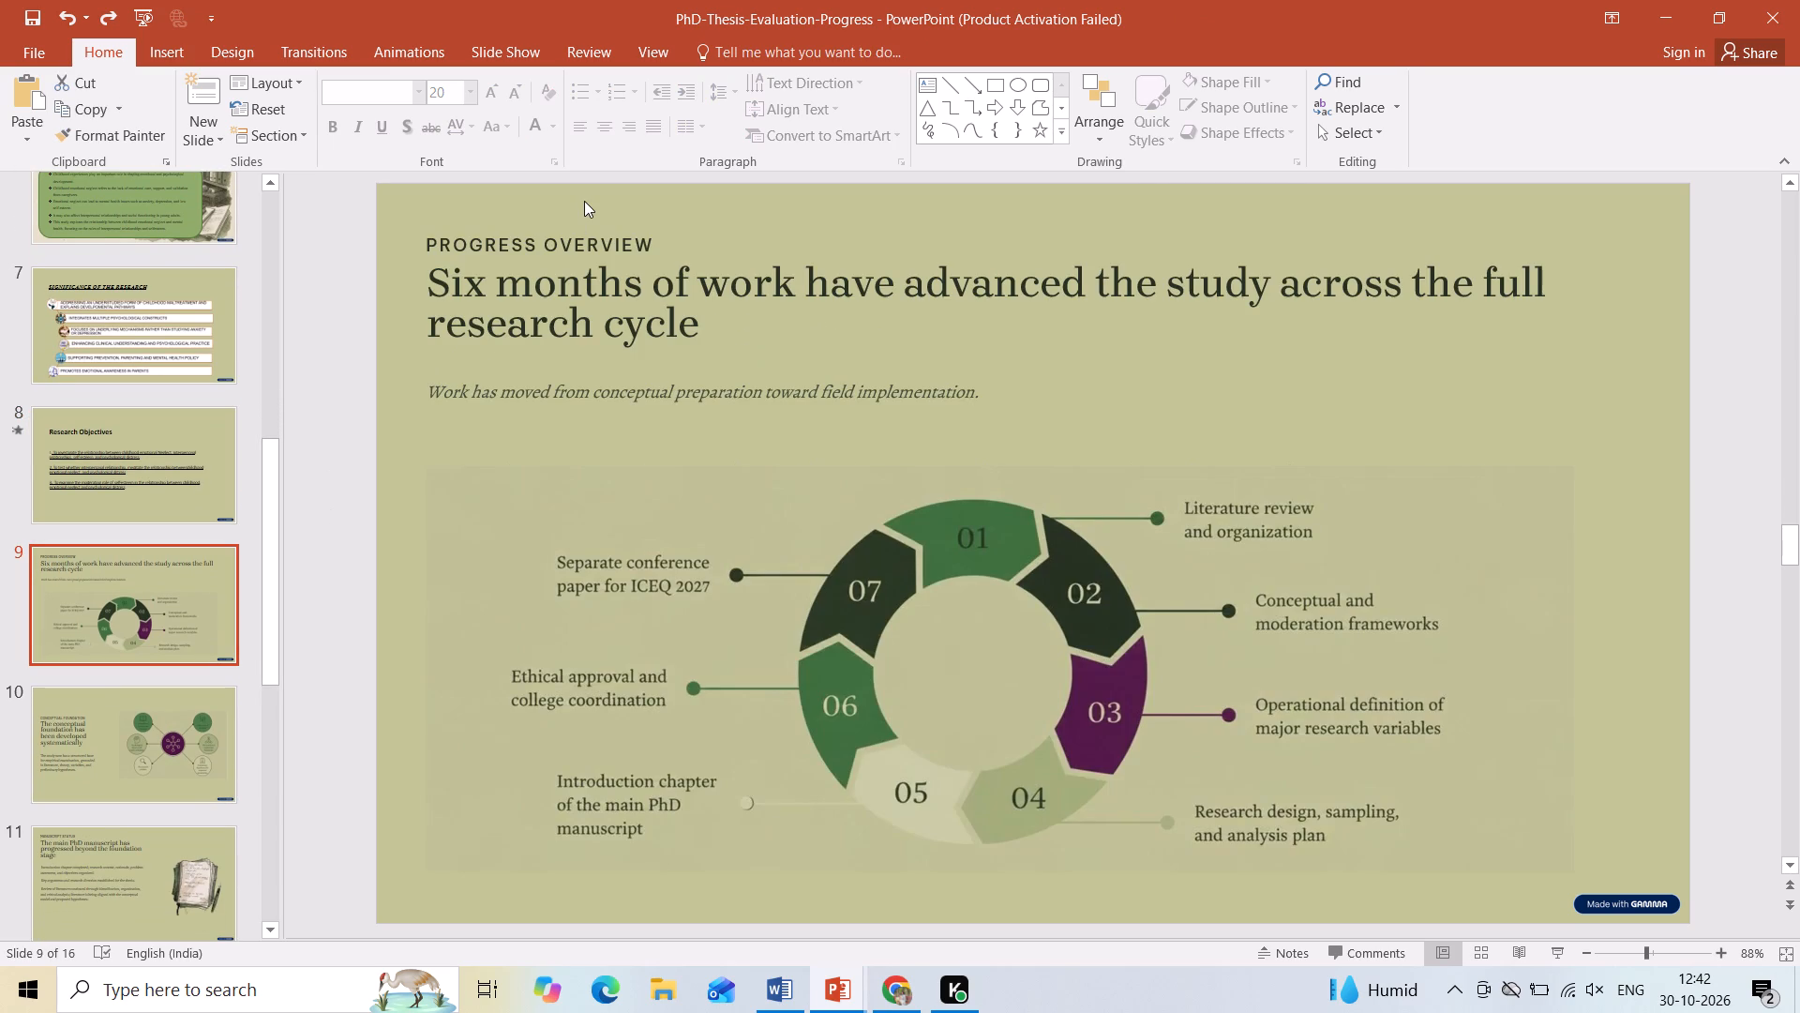
pyautogui.click(617, 230)
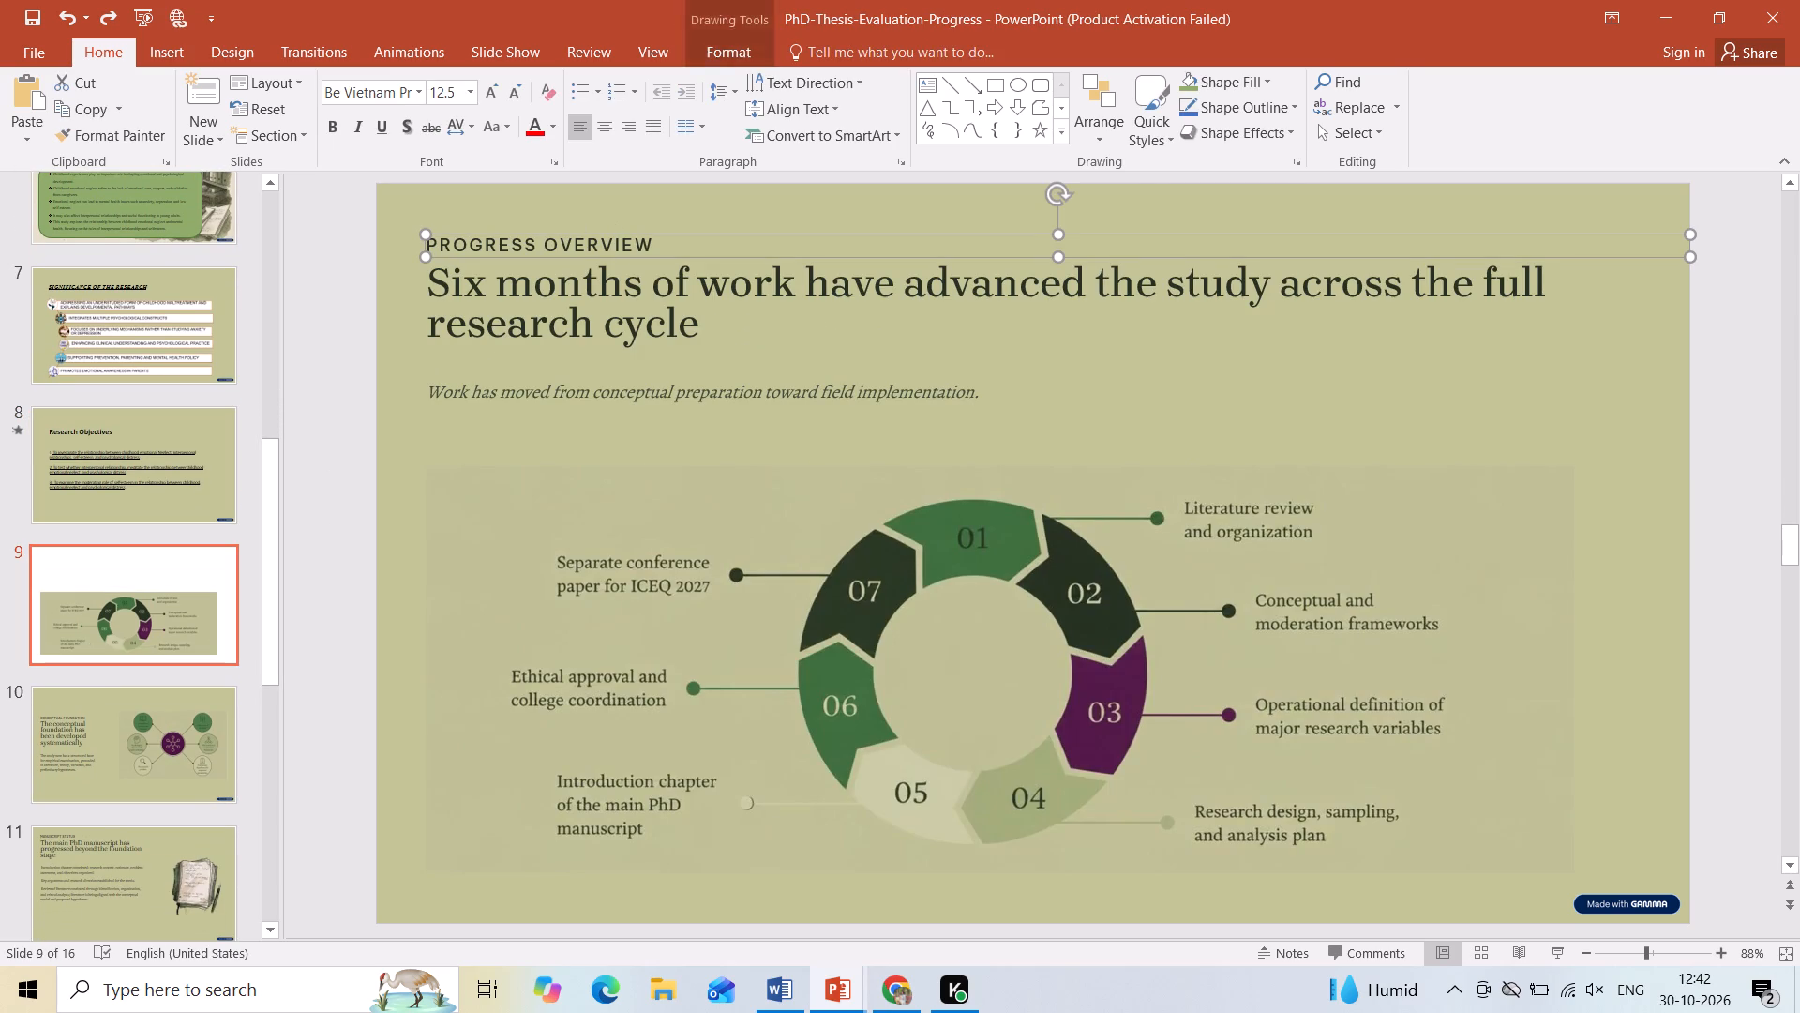
pyautogui.click(777, 317)
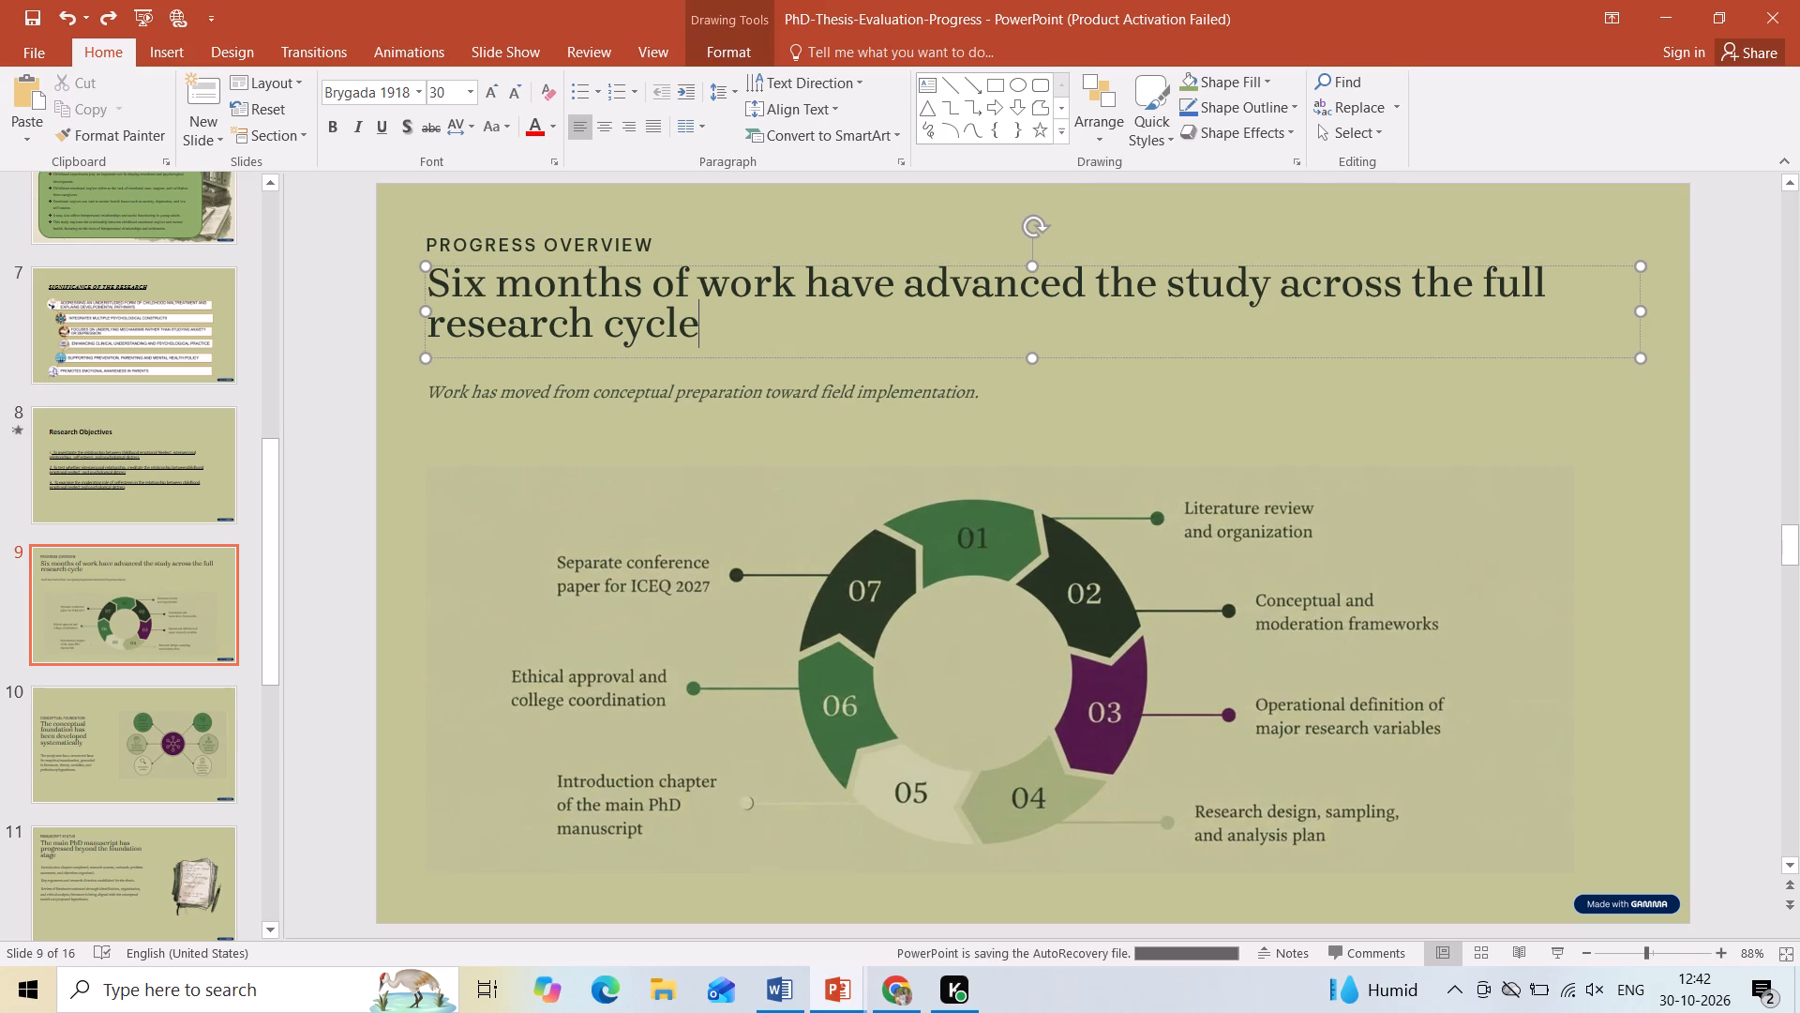
pyautogui.click(812, 436)
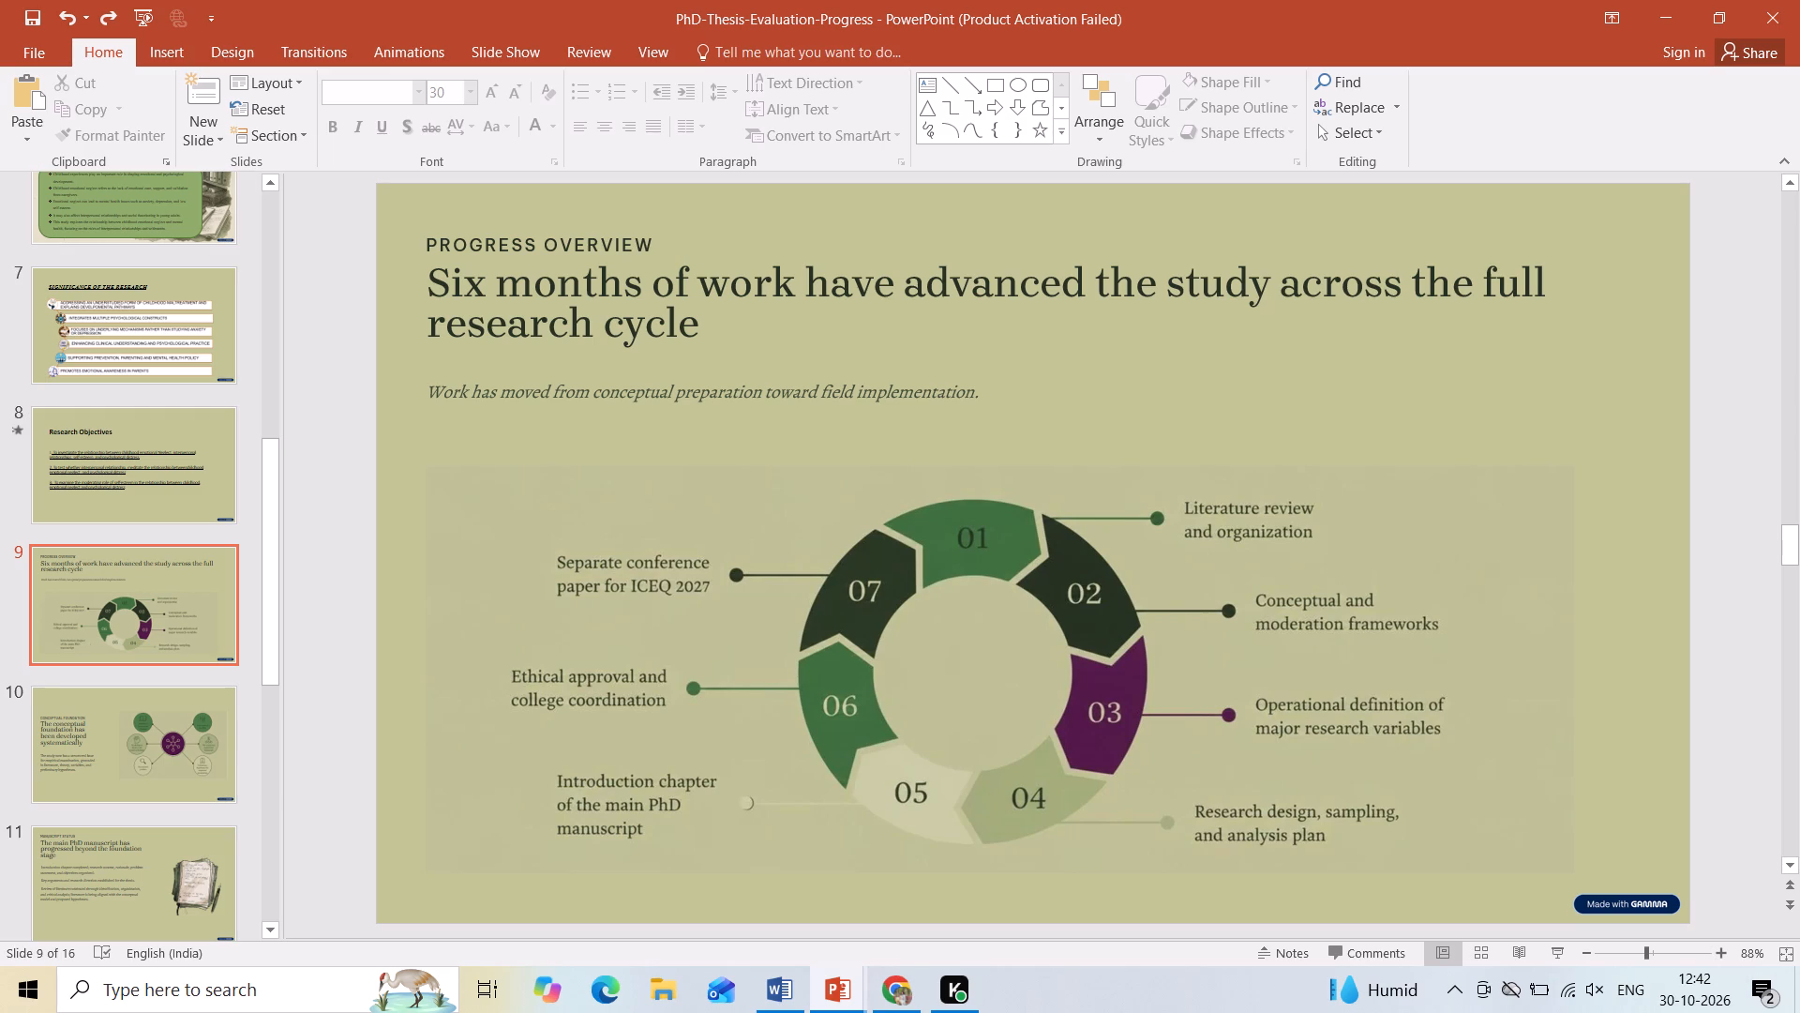
pyautogui.click(195, 737)
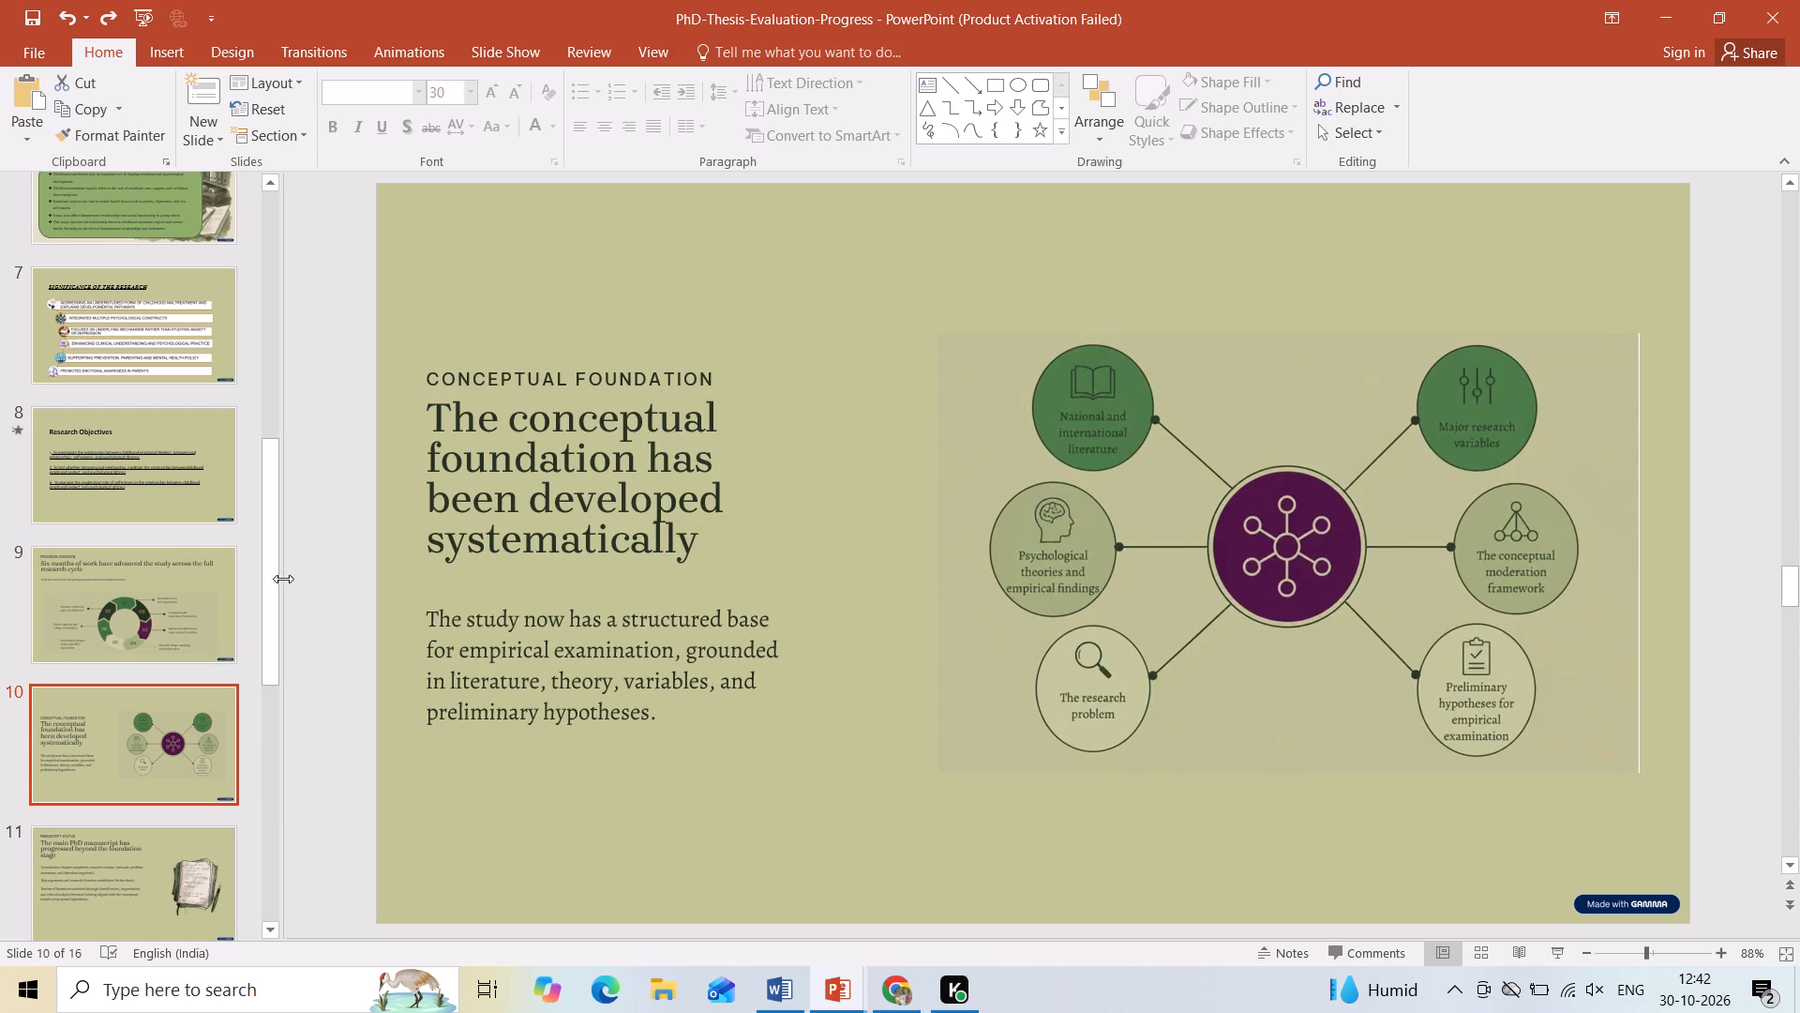
pyautogui.moveTo(261, 585); pyautogui.dragTo(301, 894)
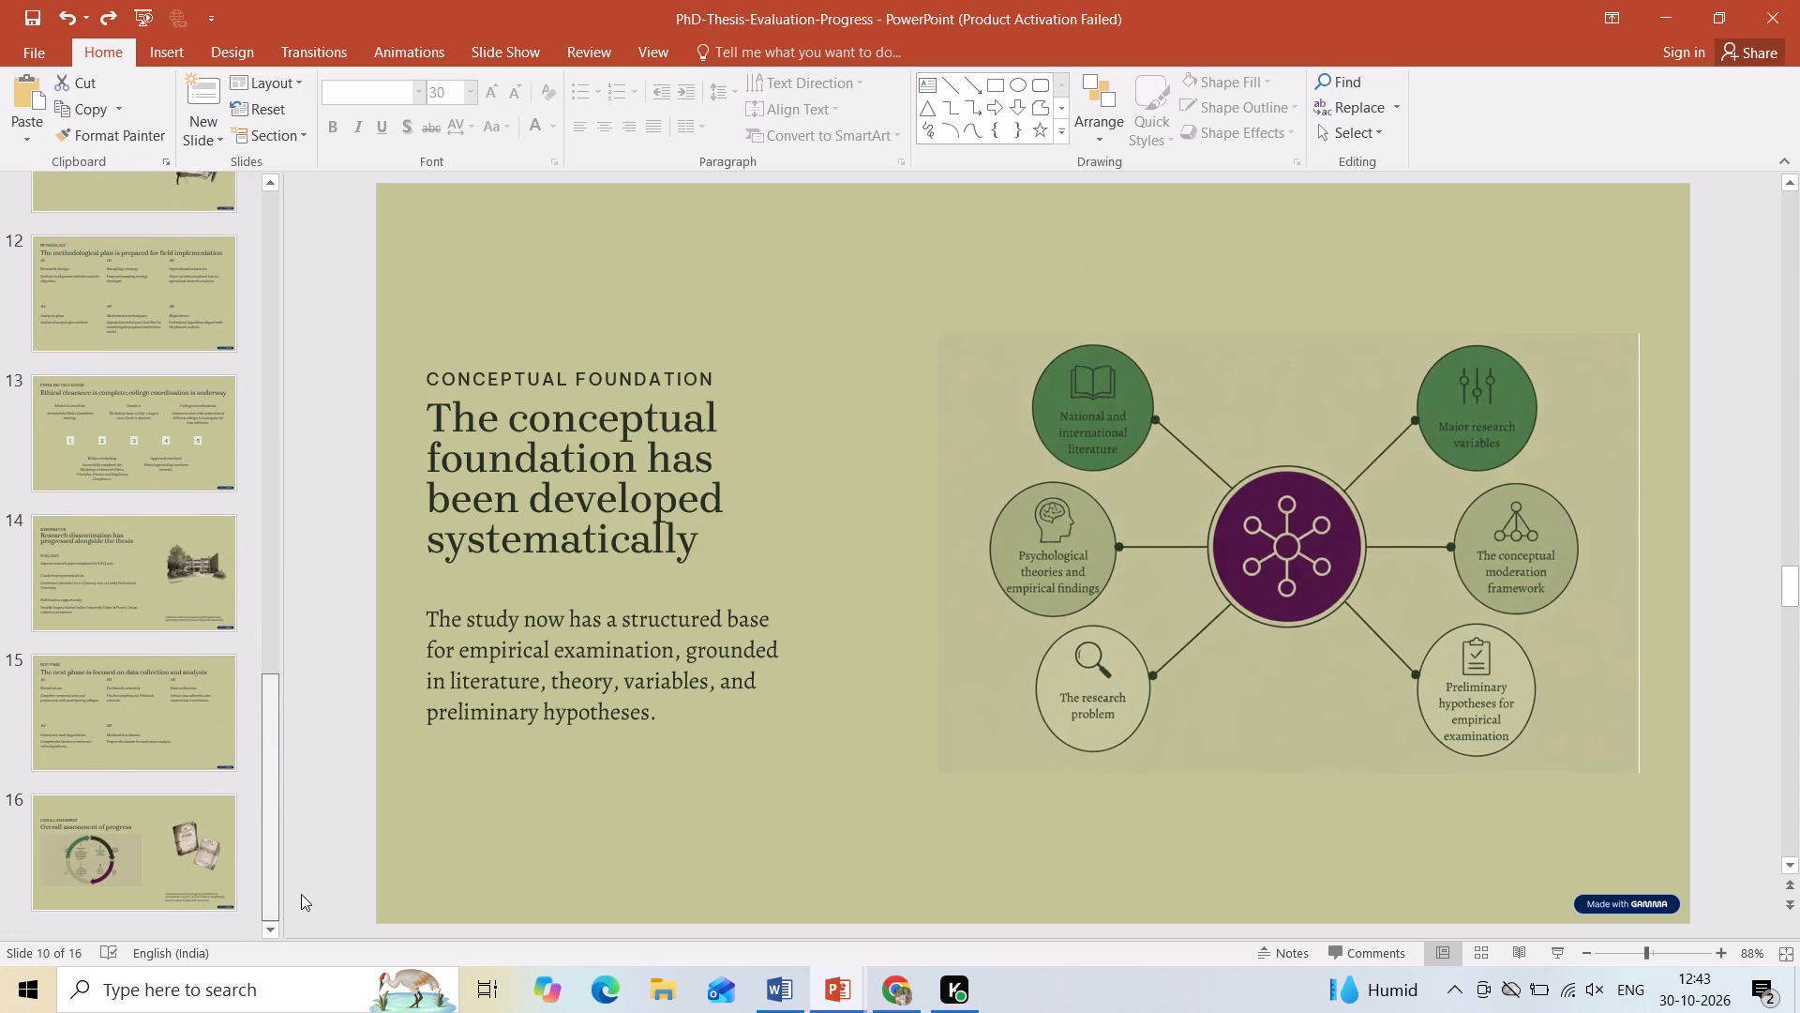
pyautogui.moveTo(301, 894); pyautogui.dragTo(246, 711)
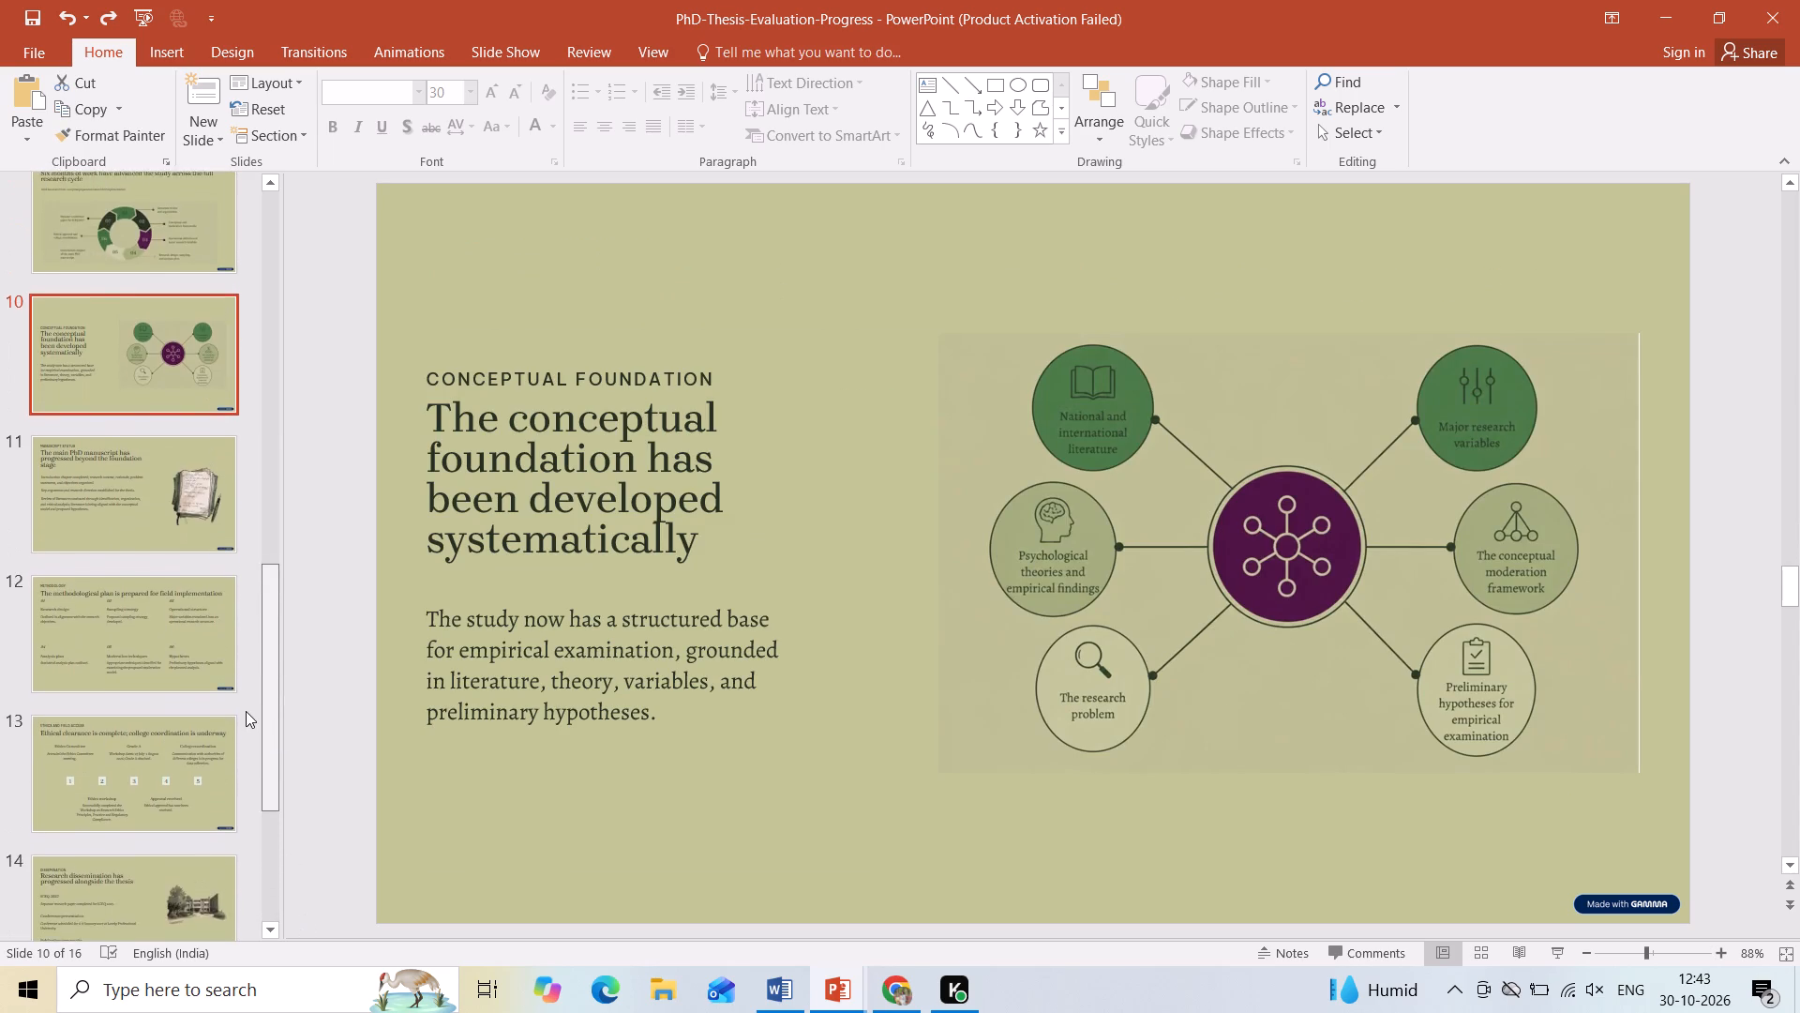
pyautogui.moveTo(246, 711); pyautogui.dragTo(226, 623)
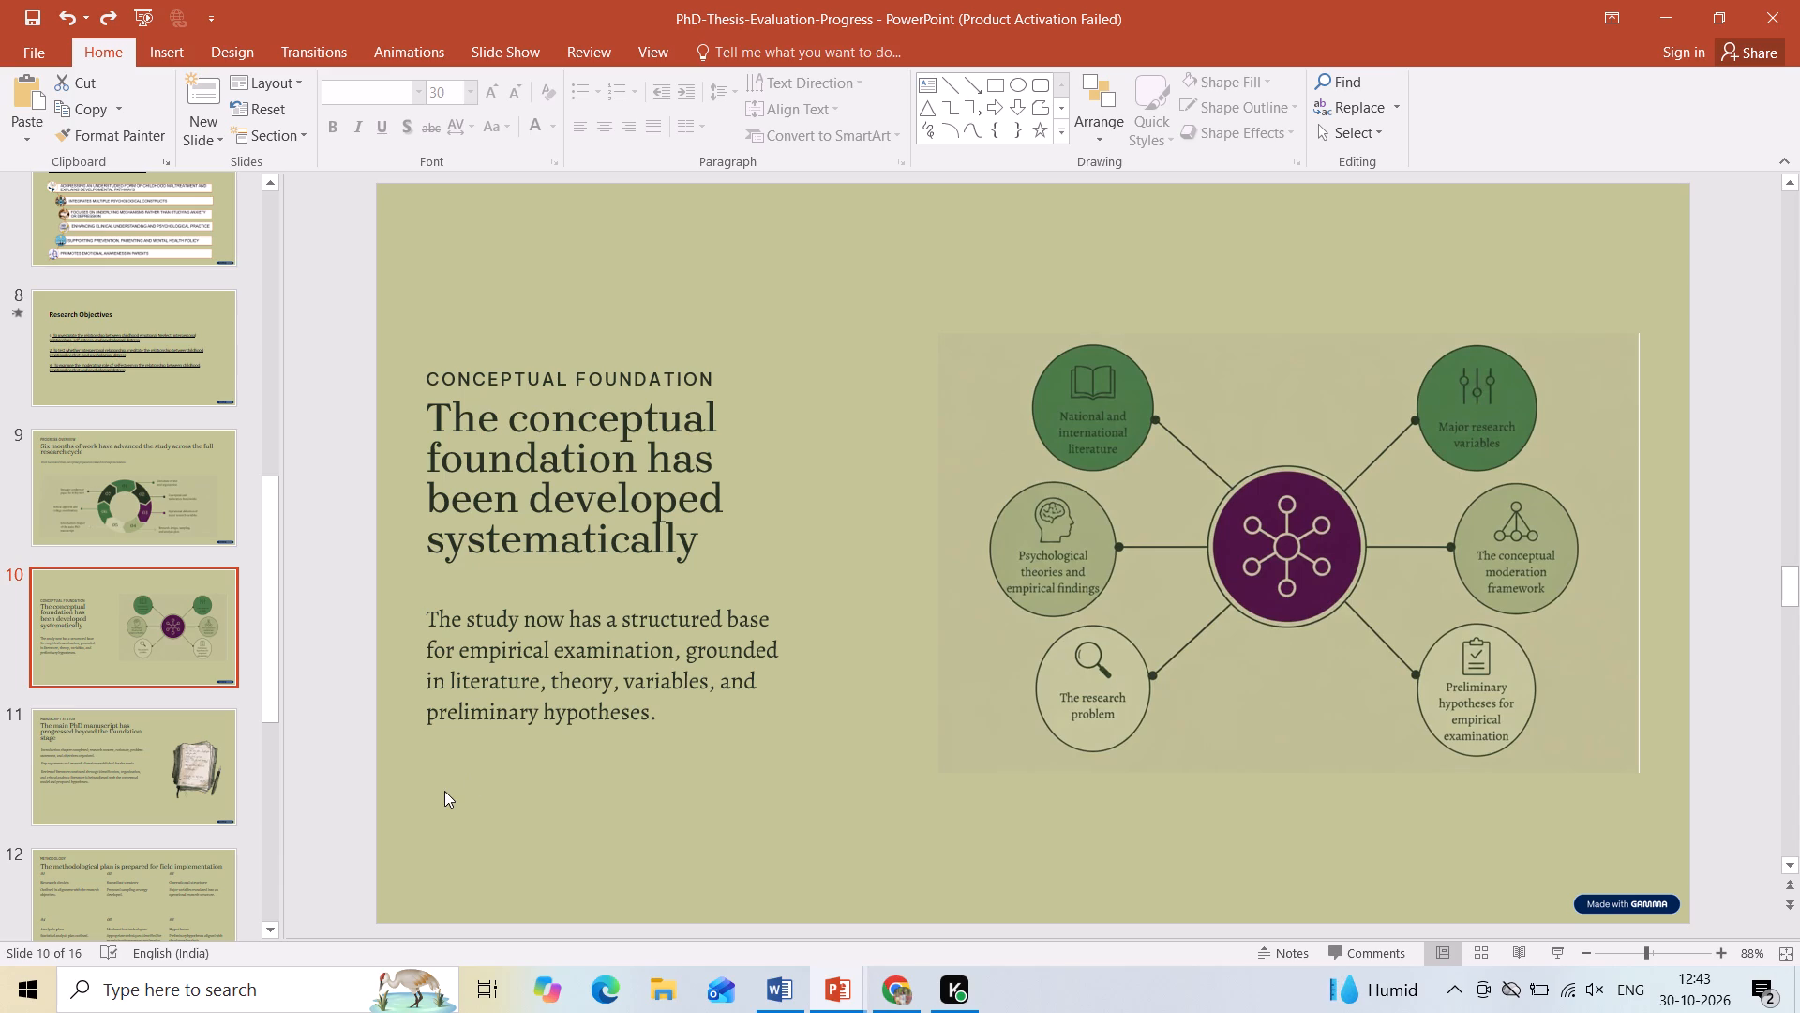
pyautogui.click(141, 794)
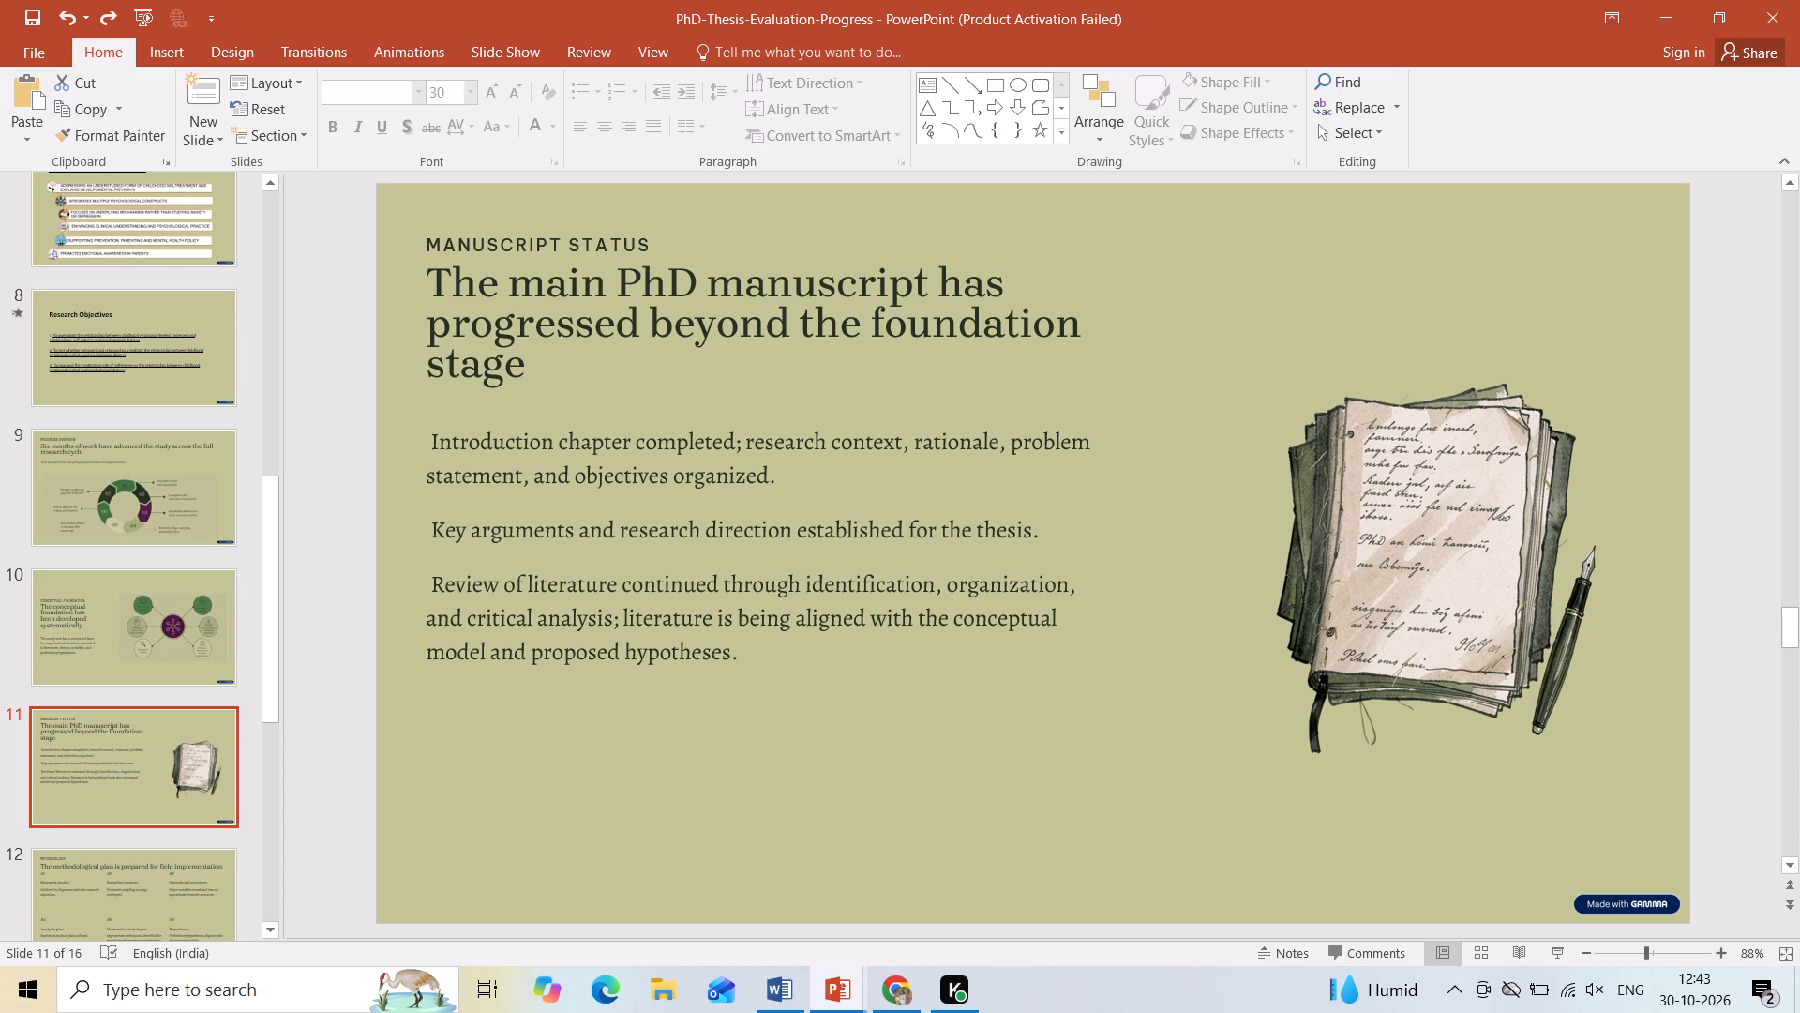
pyautogui.moveTo(270, 702); pyautogui.dragTo(277, 737)
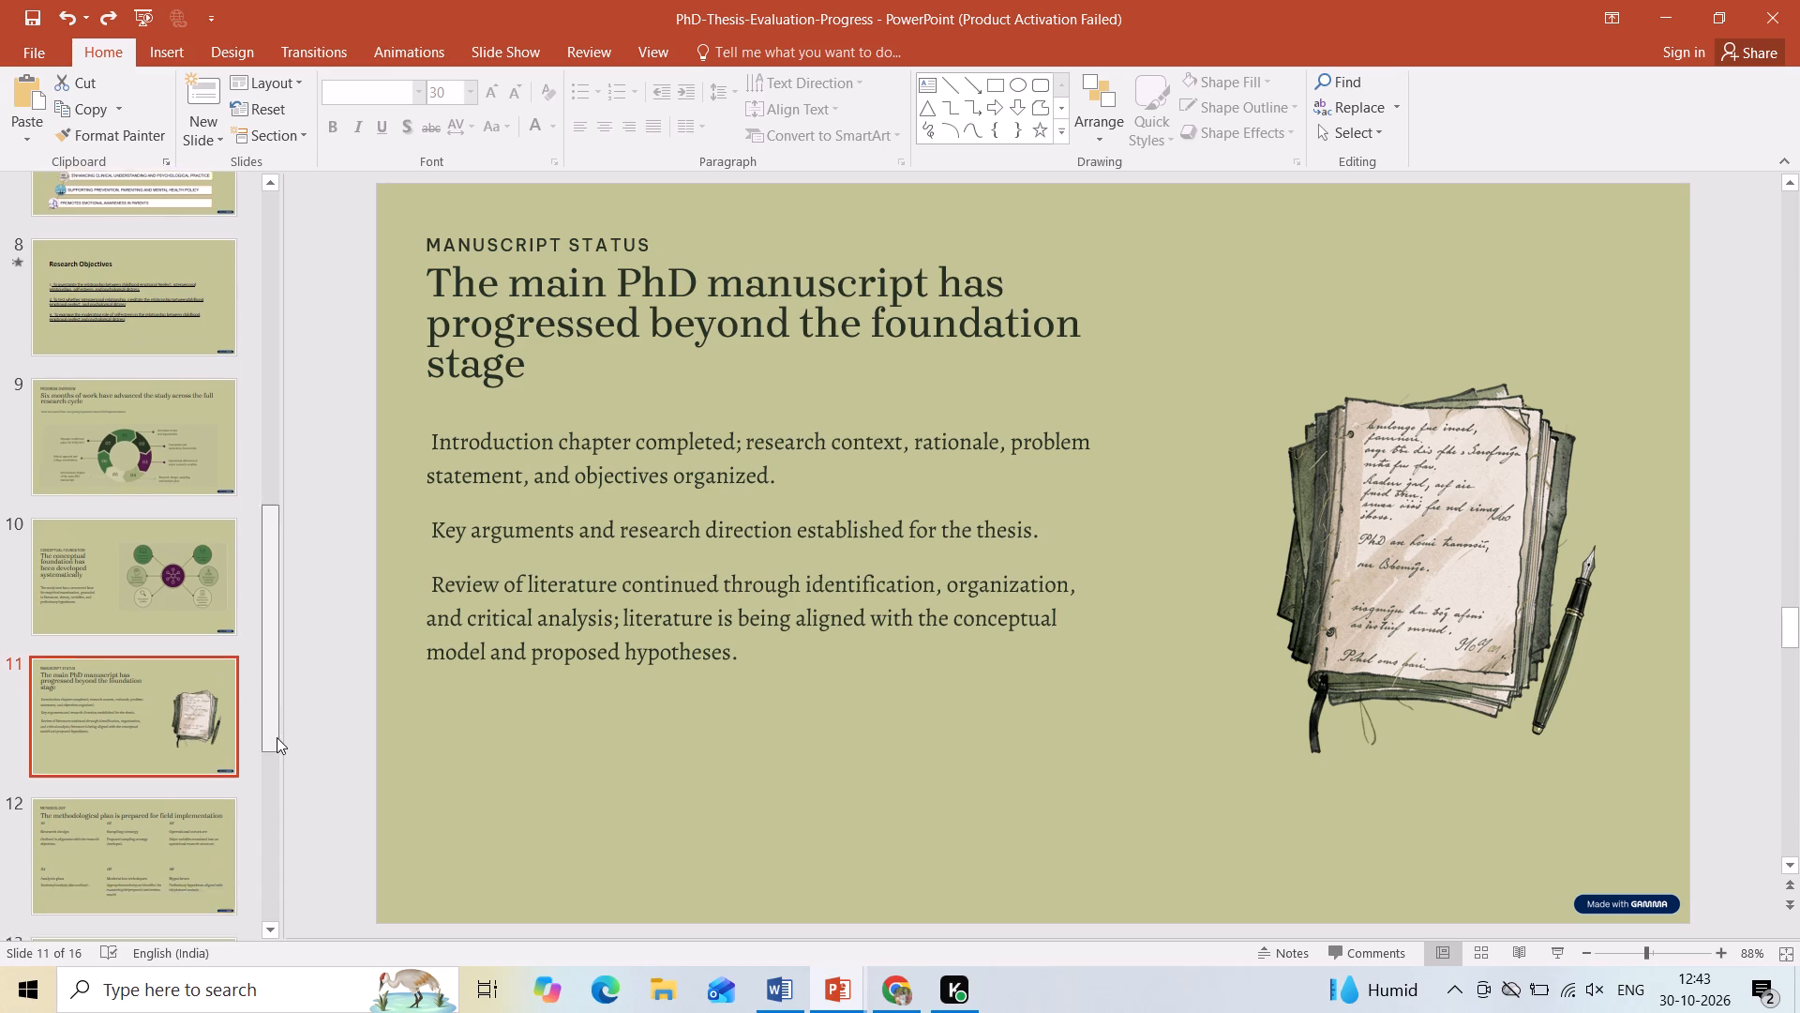
pyautogui.moveTo(277, 737); pyautogui.dragTo(271, 784)
# Insert a new slide after the methodology slide (slide 12), using the layout with the library illustration background.
pyautogui.click(194, 672)
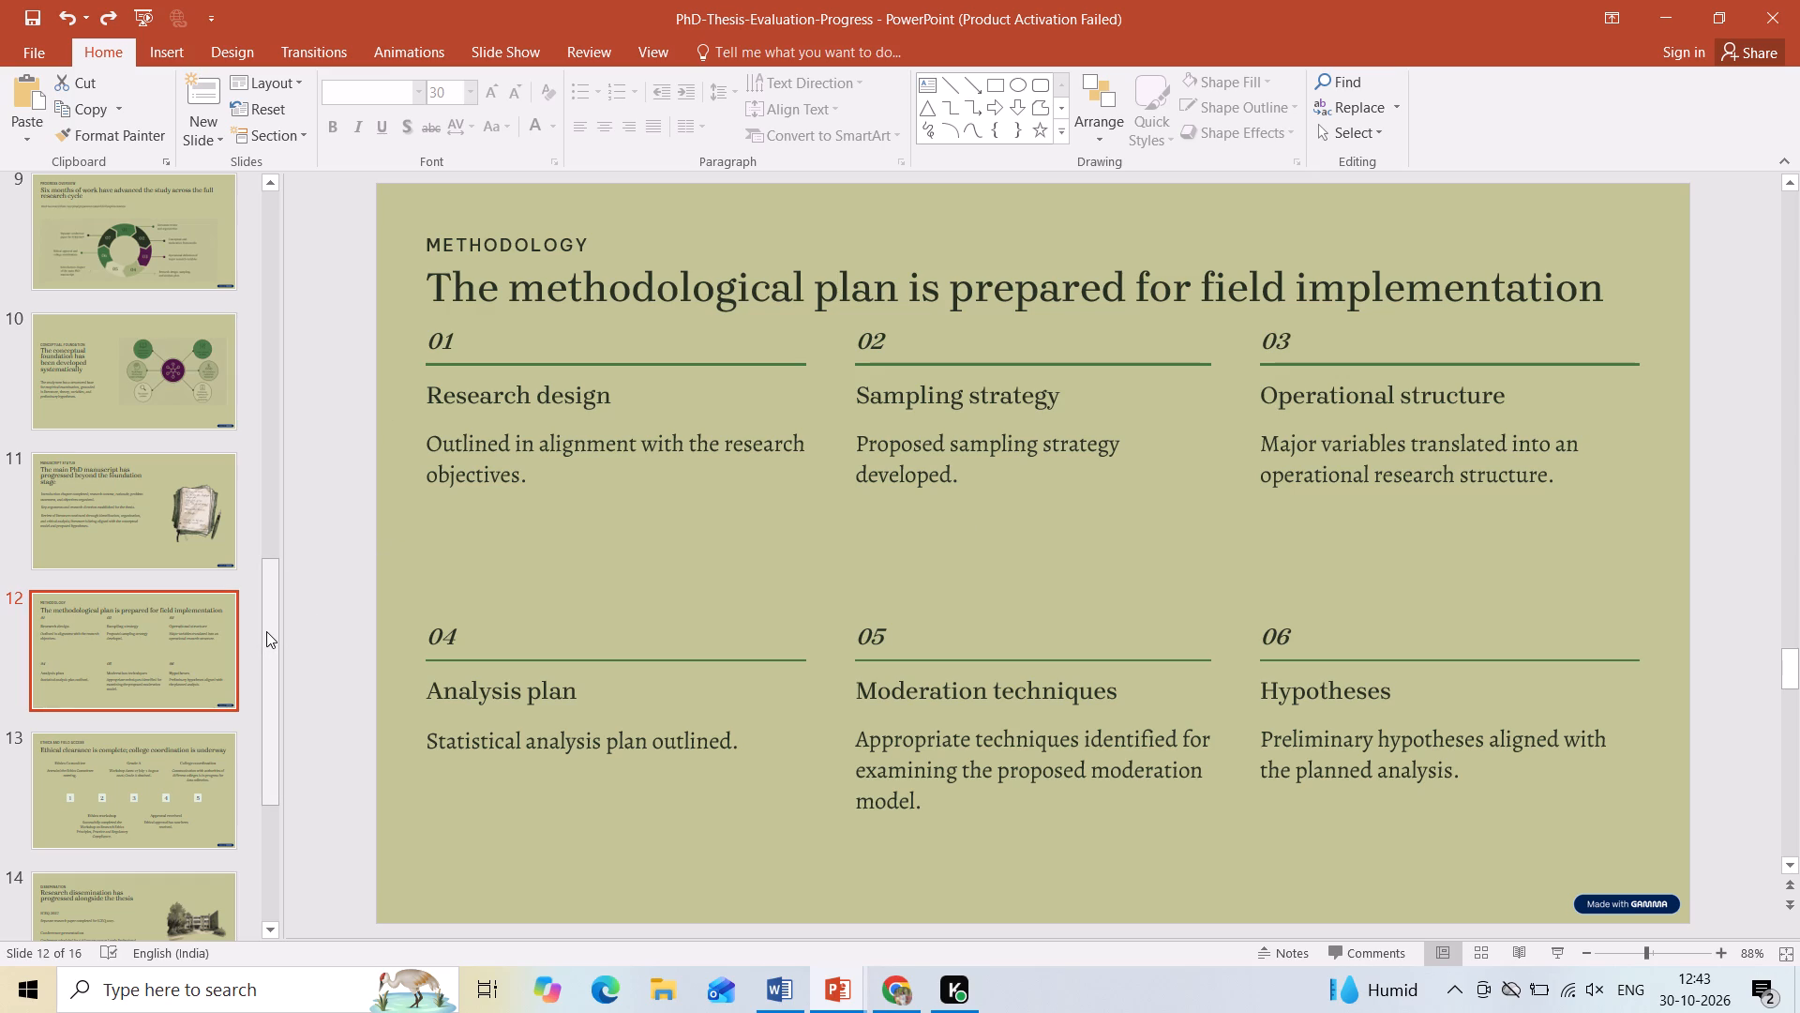
pyautogui.click(209, 129)
pyautogui.click(315, 226)
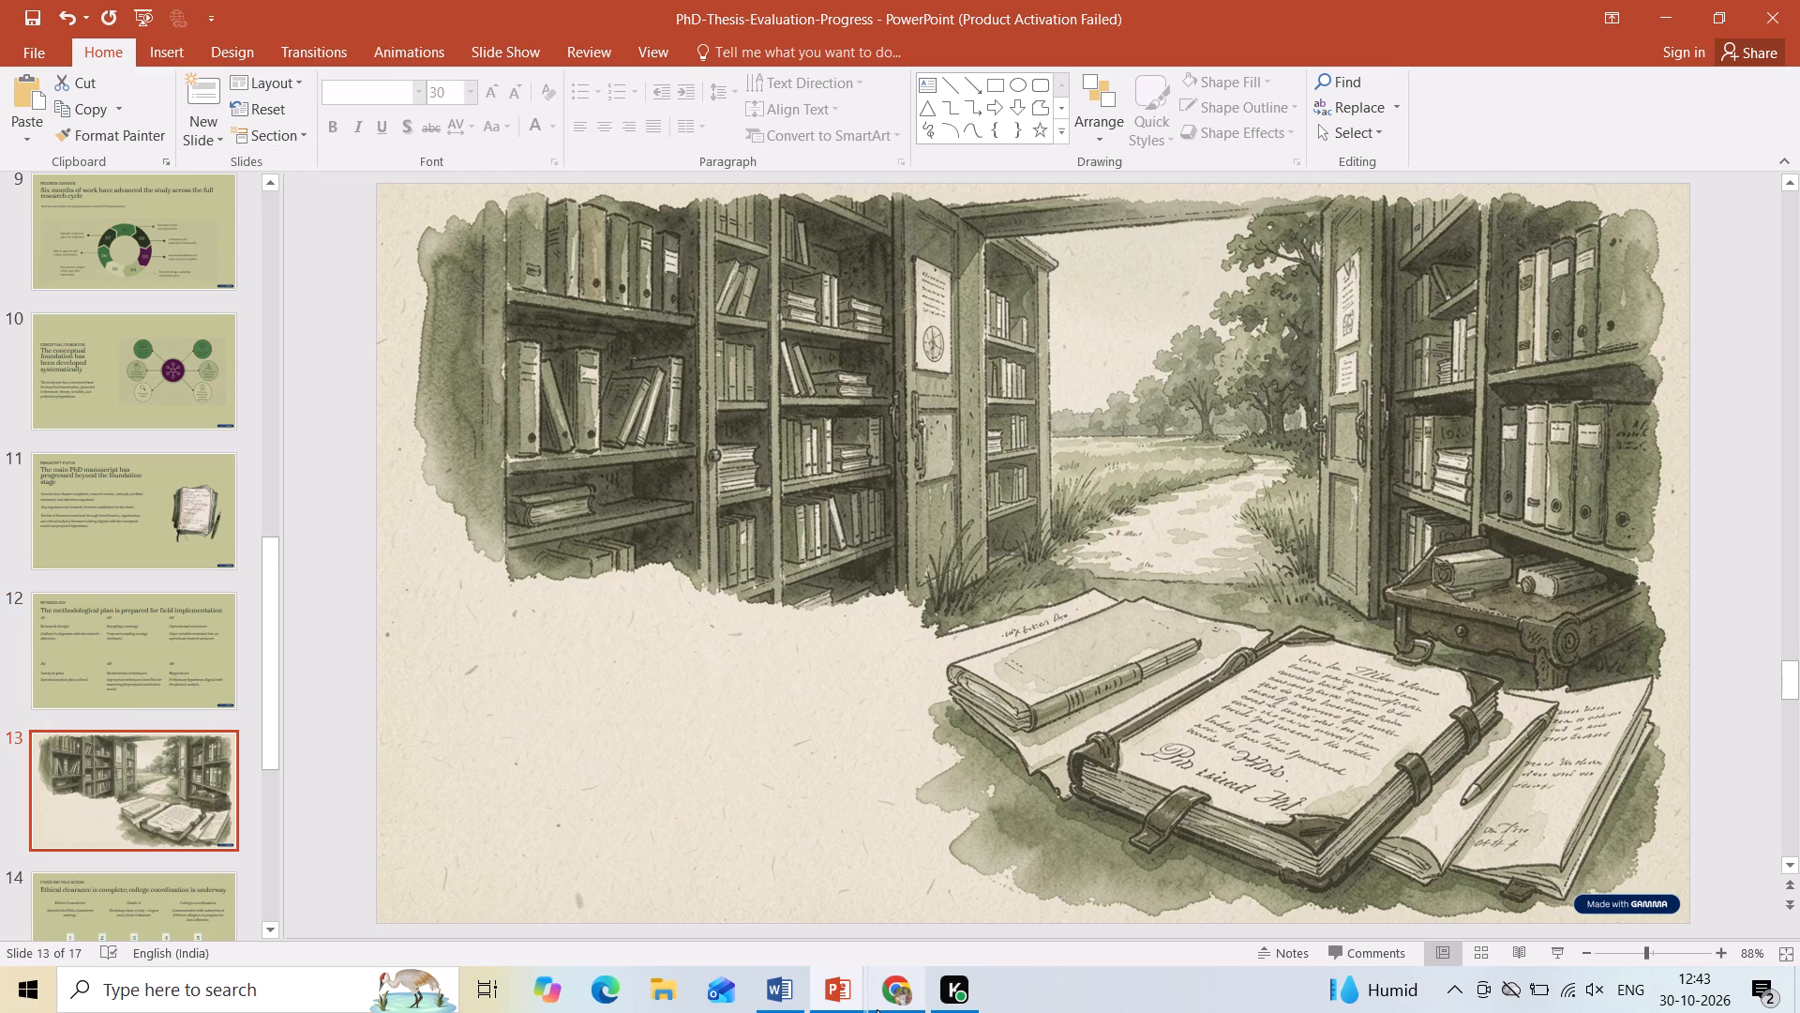
# Switch to the ETP 1 presentation and copy the methodology diagram picture from the Research Methodology slide (slide 9).
pyautogui.click(854, 990)
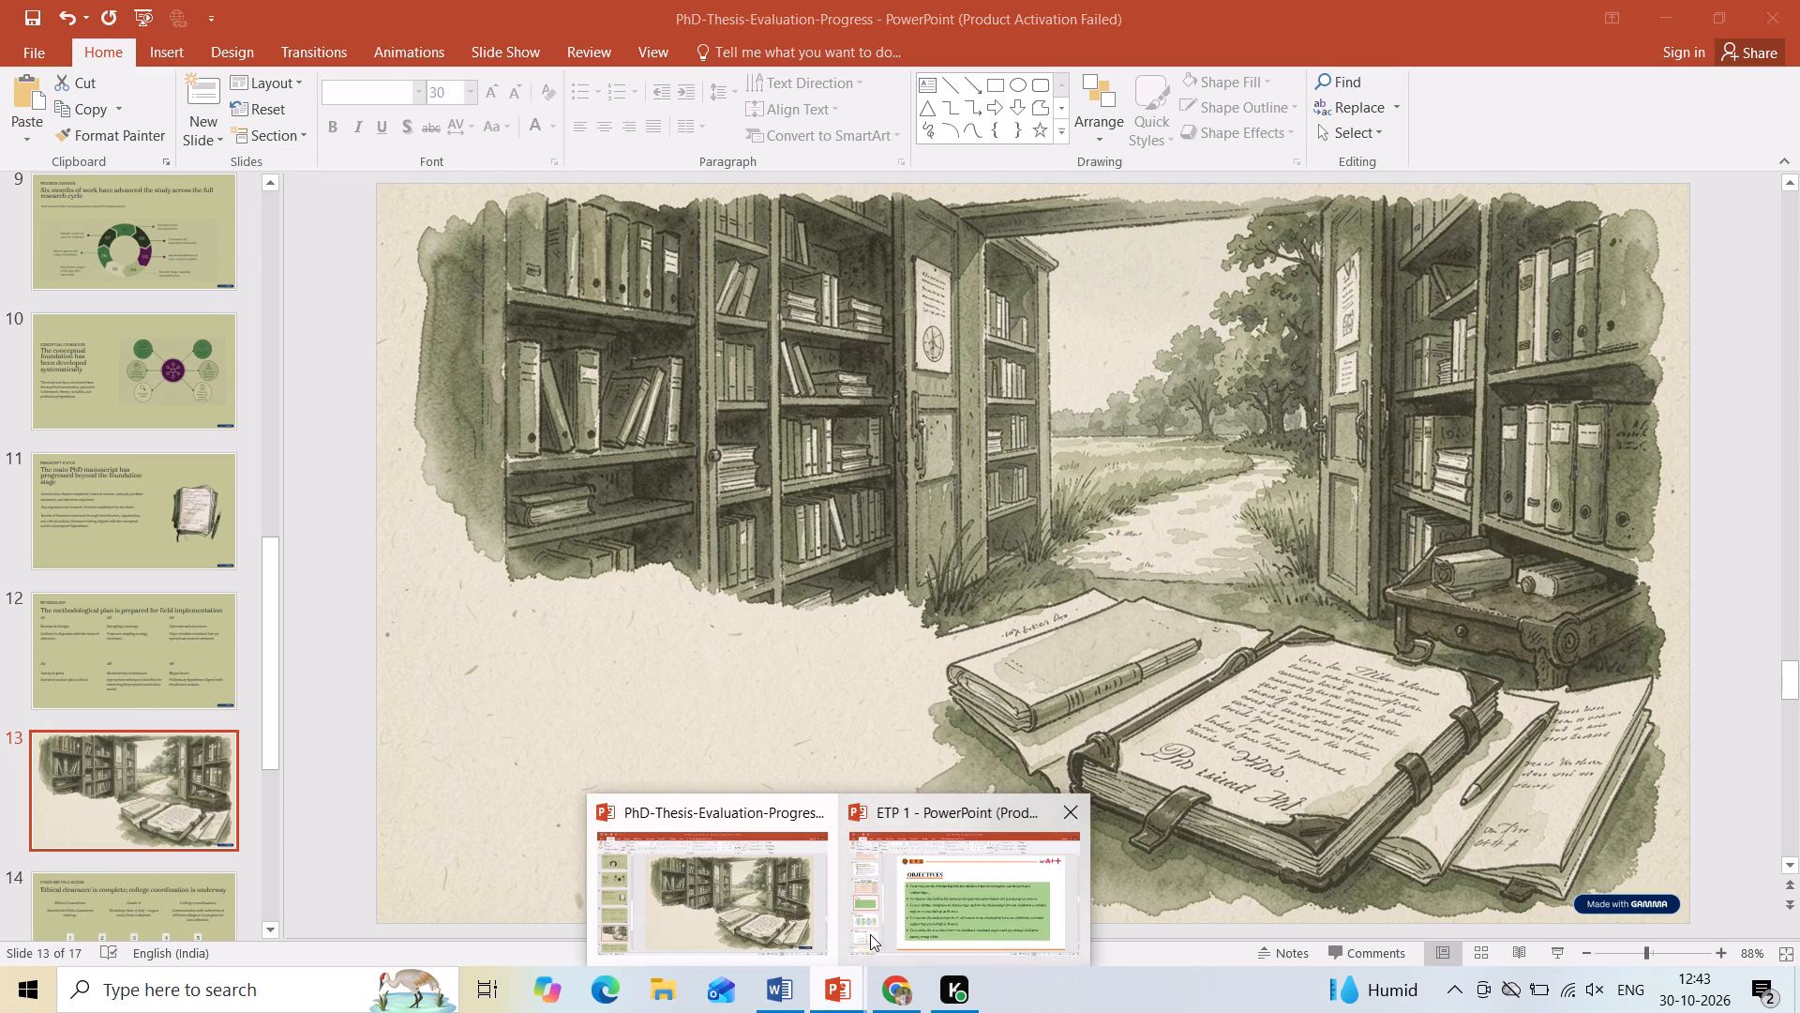
pyautogui.click(870, 934)
pyautogui.moveTo(262, 626); pyautogui.dragTo(270, 712)
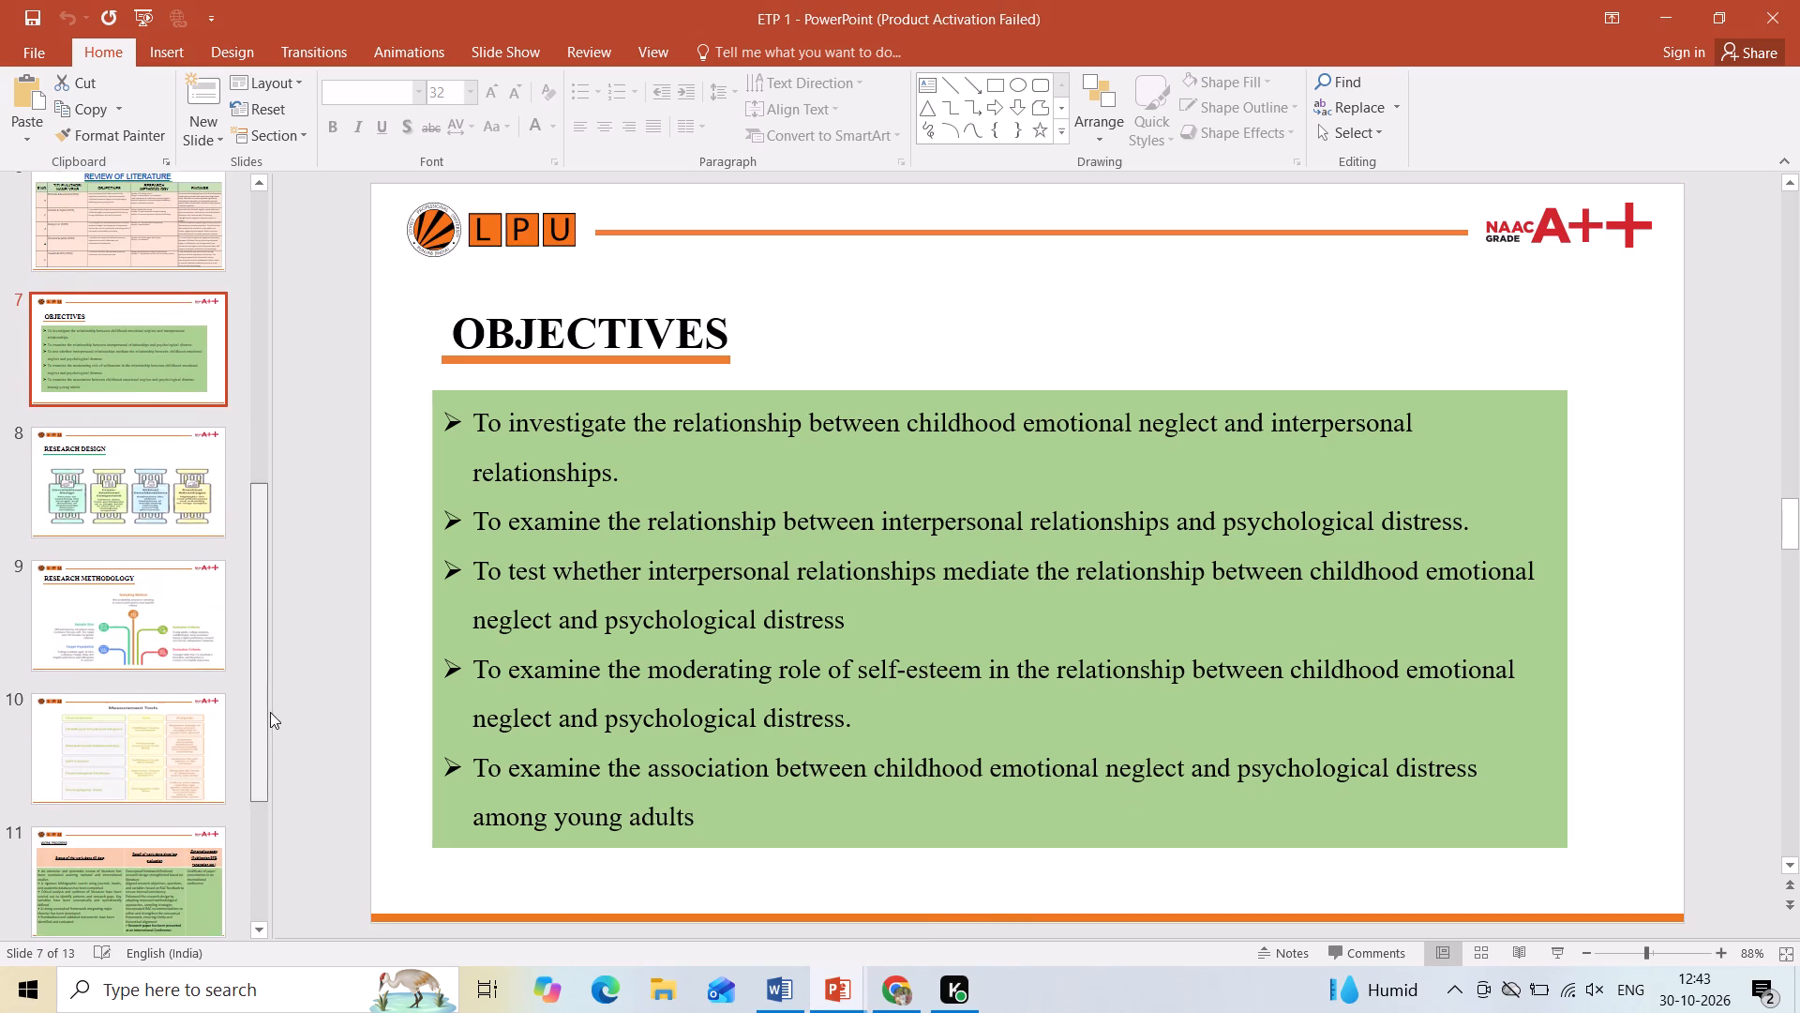
pyautogui.moveTo(270, 712); pyautogui.dragTo(269, 730)
pyautogui.click(172, 466)
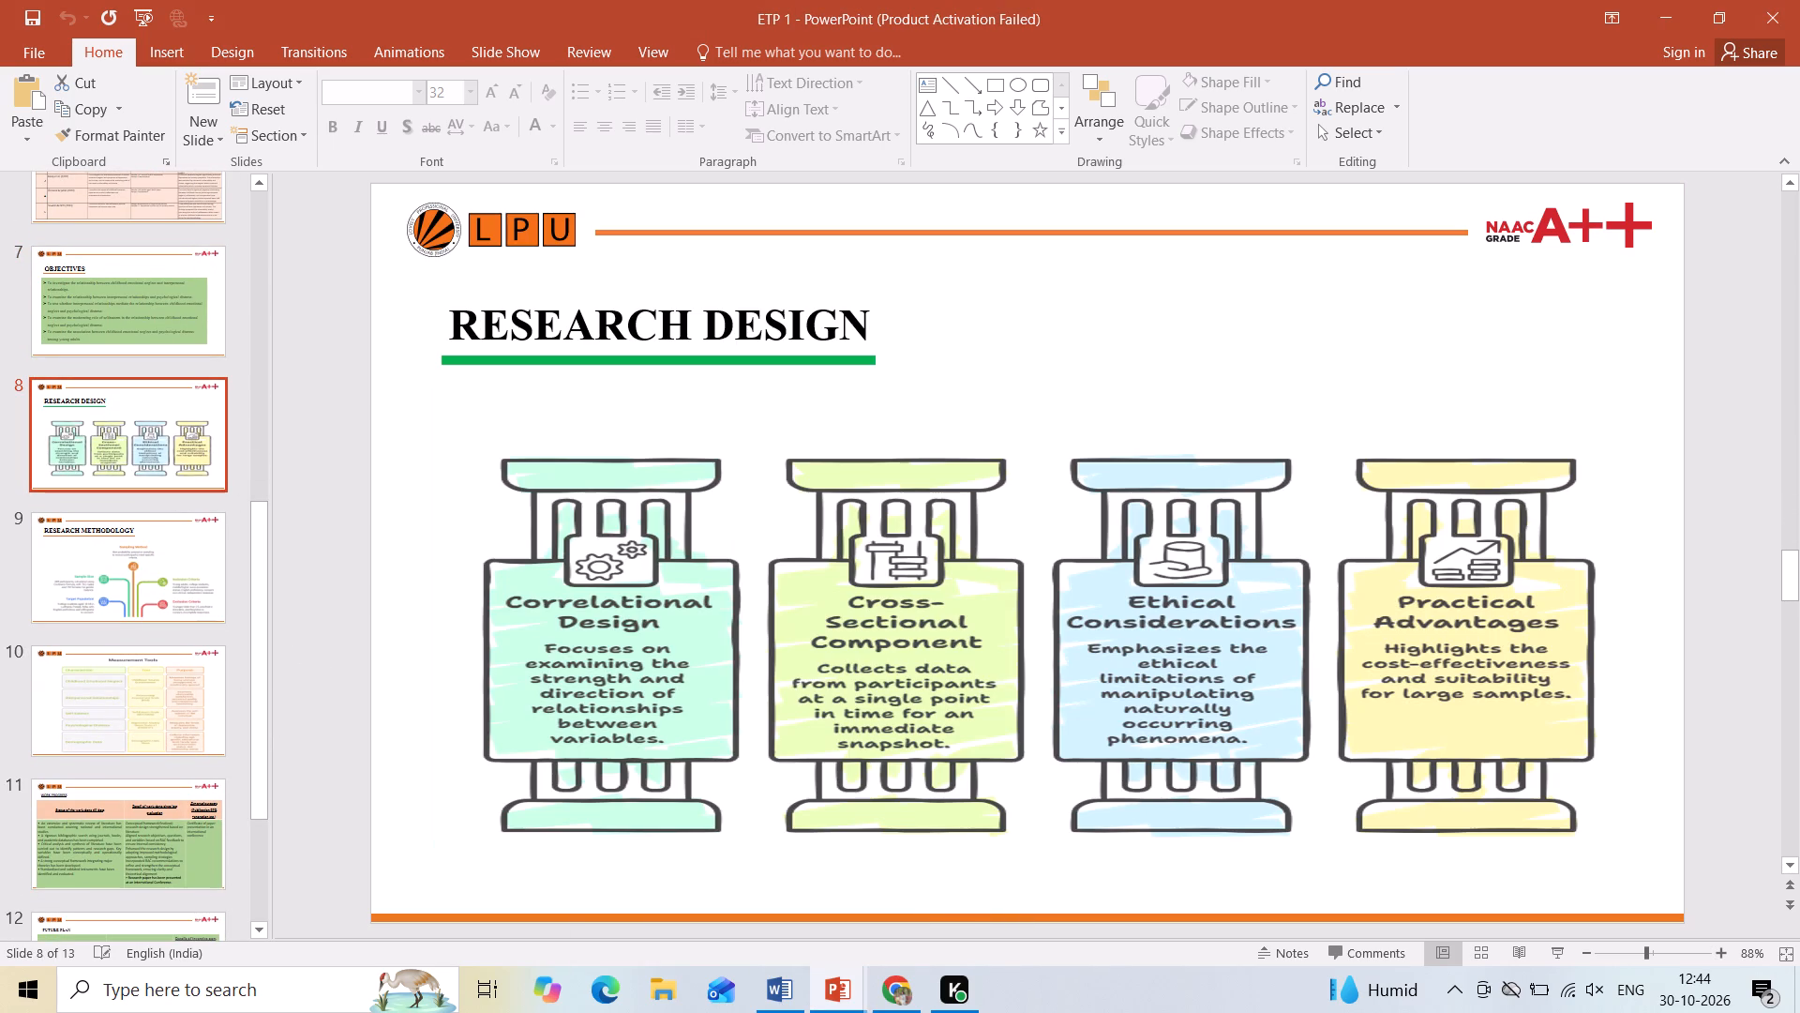
pyautogui.click(218, 597)
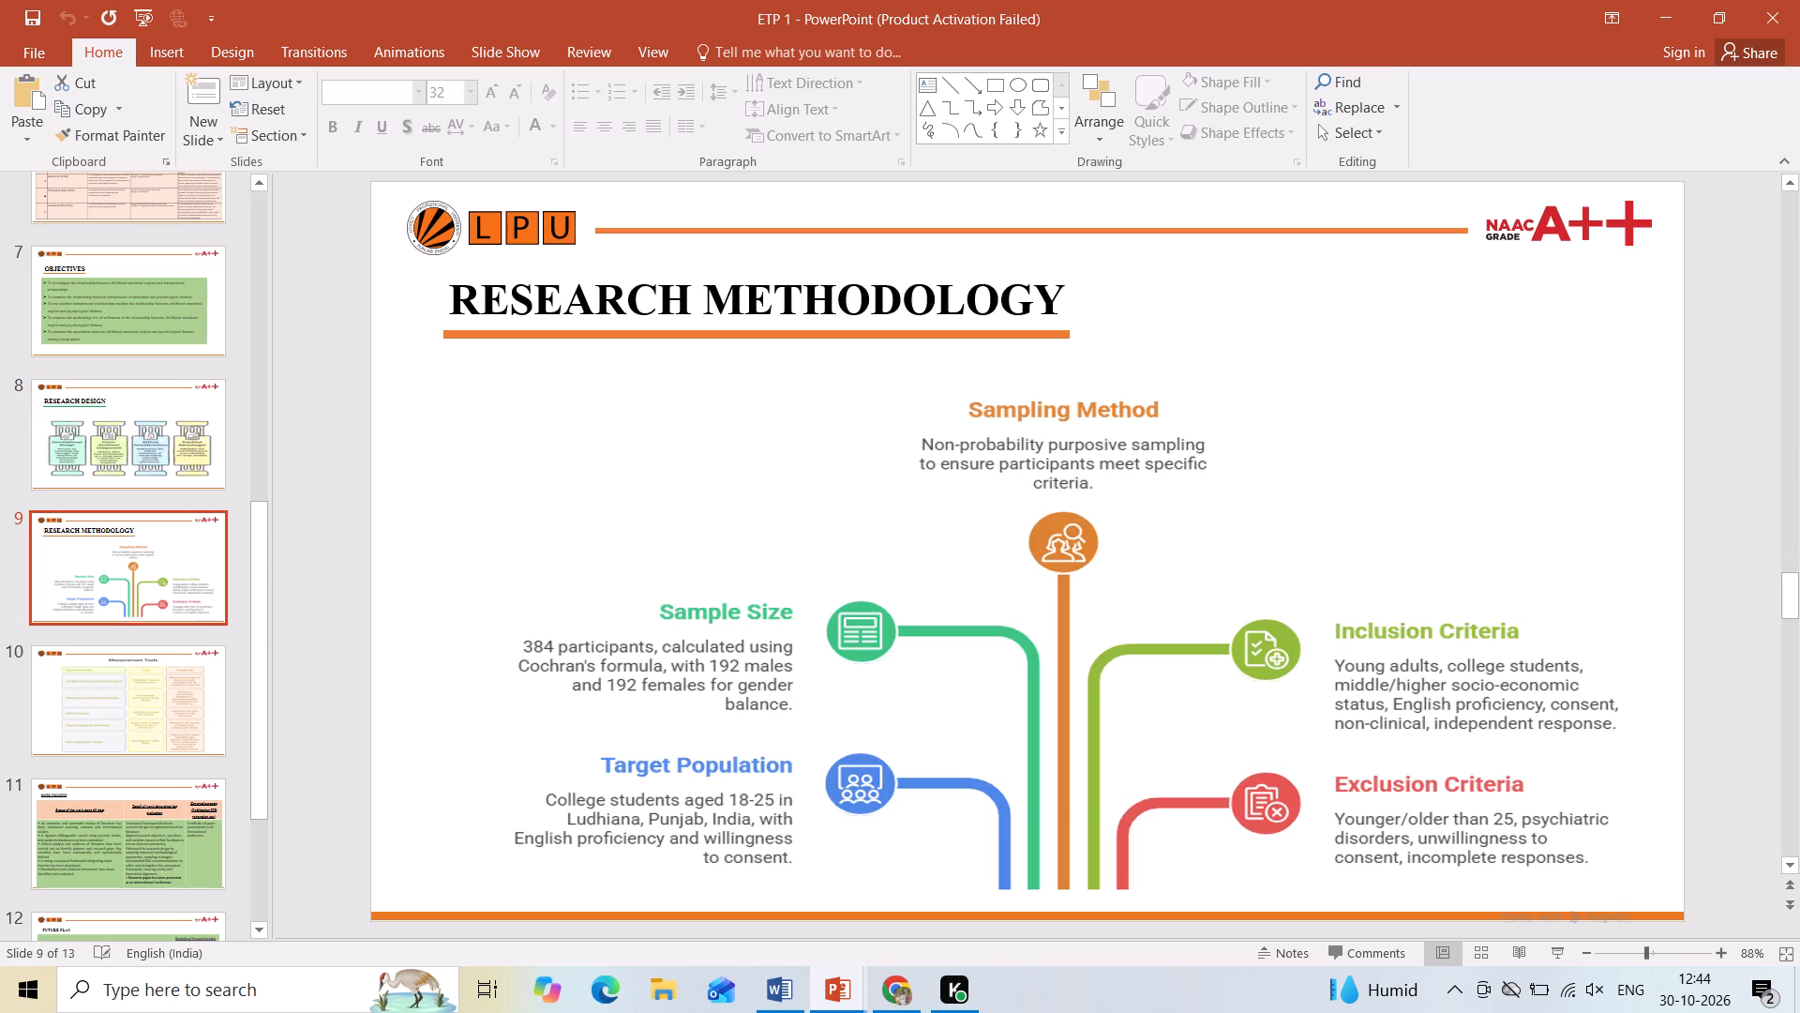
pyautogui.click(776, 650)
pyautogui.rightClick(776, 650)
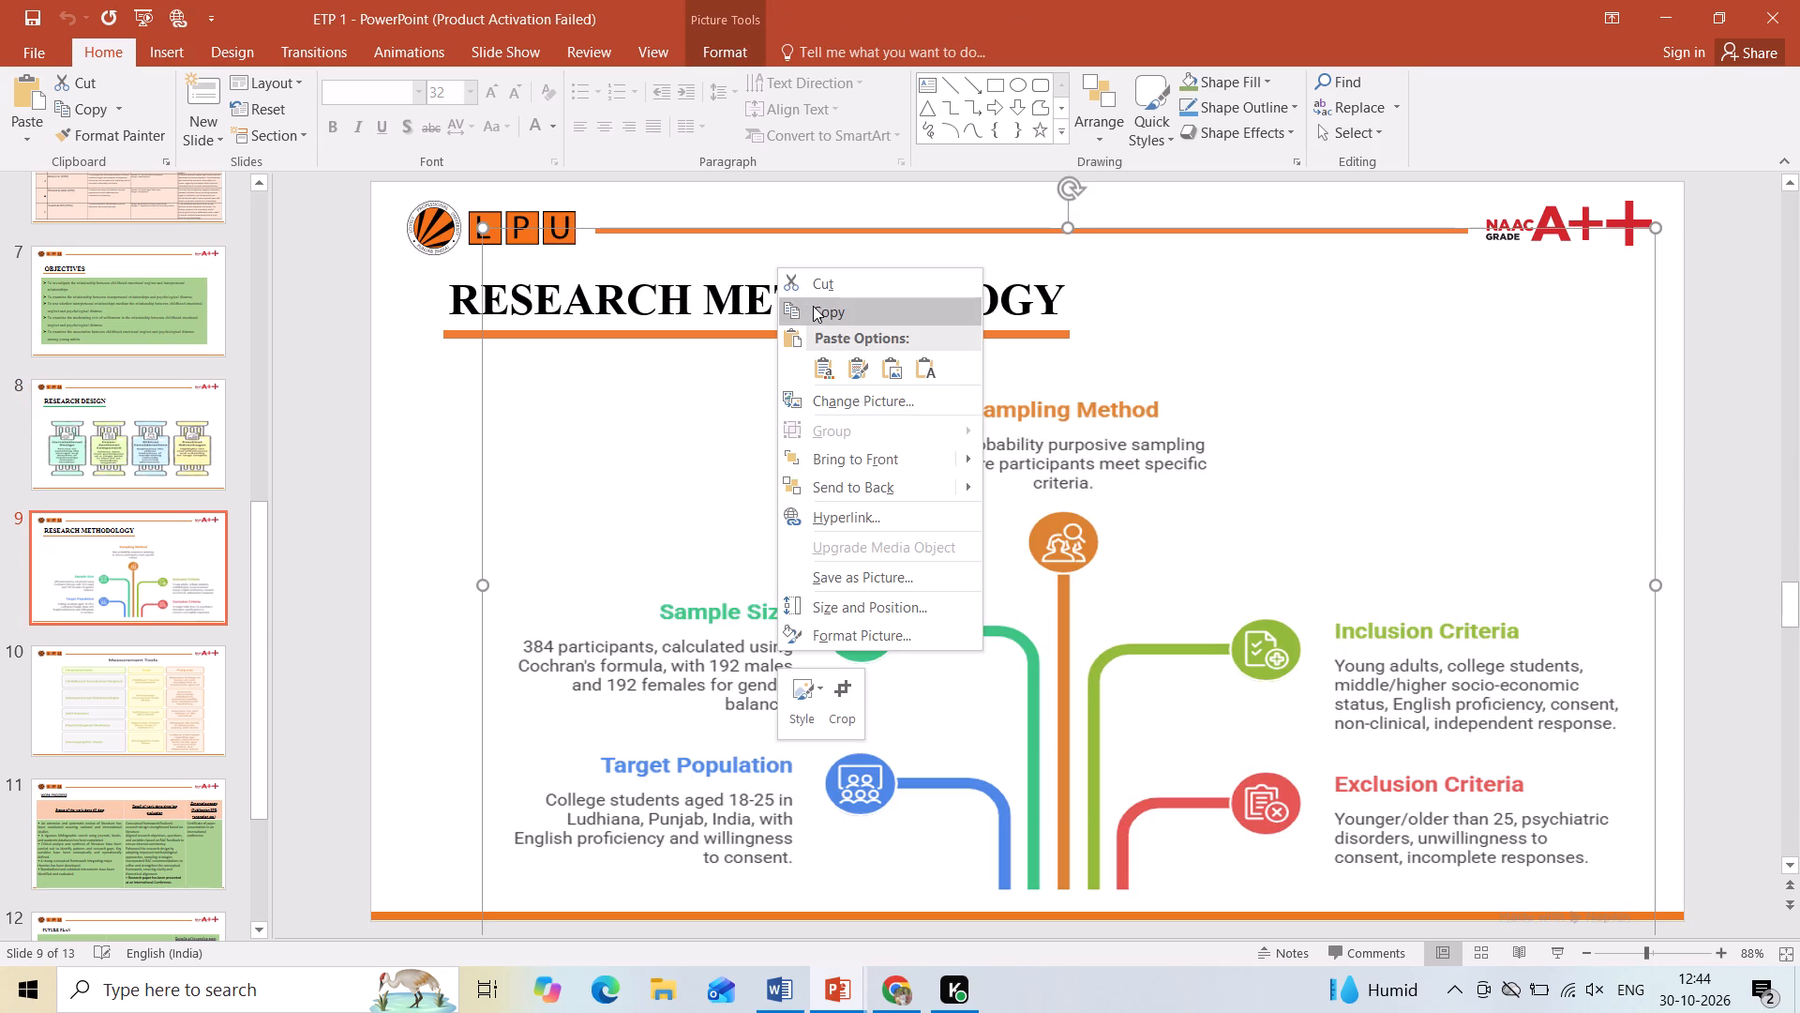
pyautogui.click(813, 306)
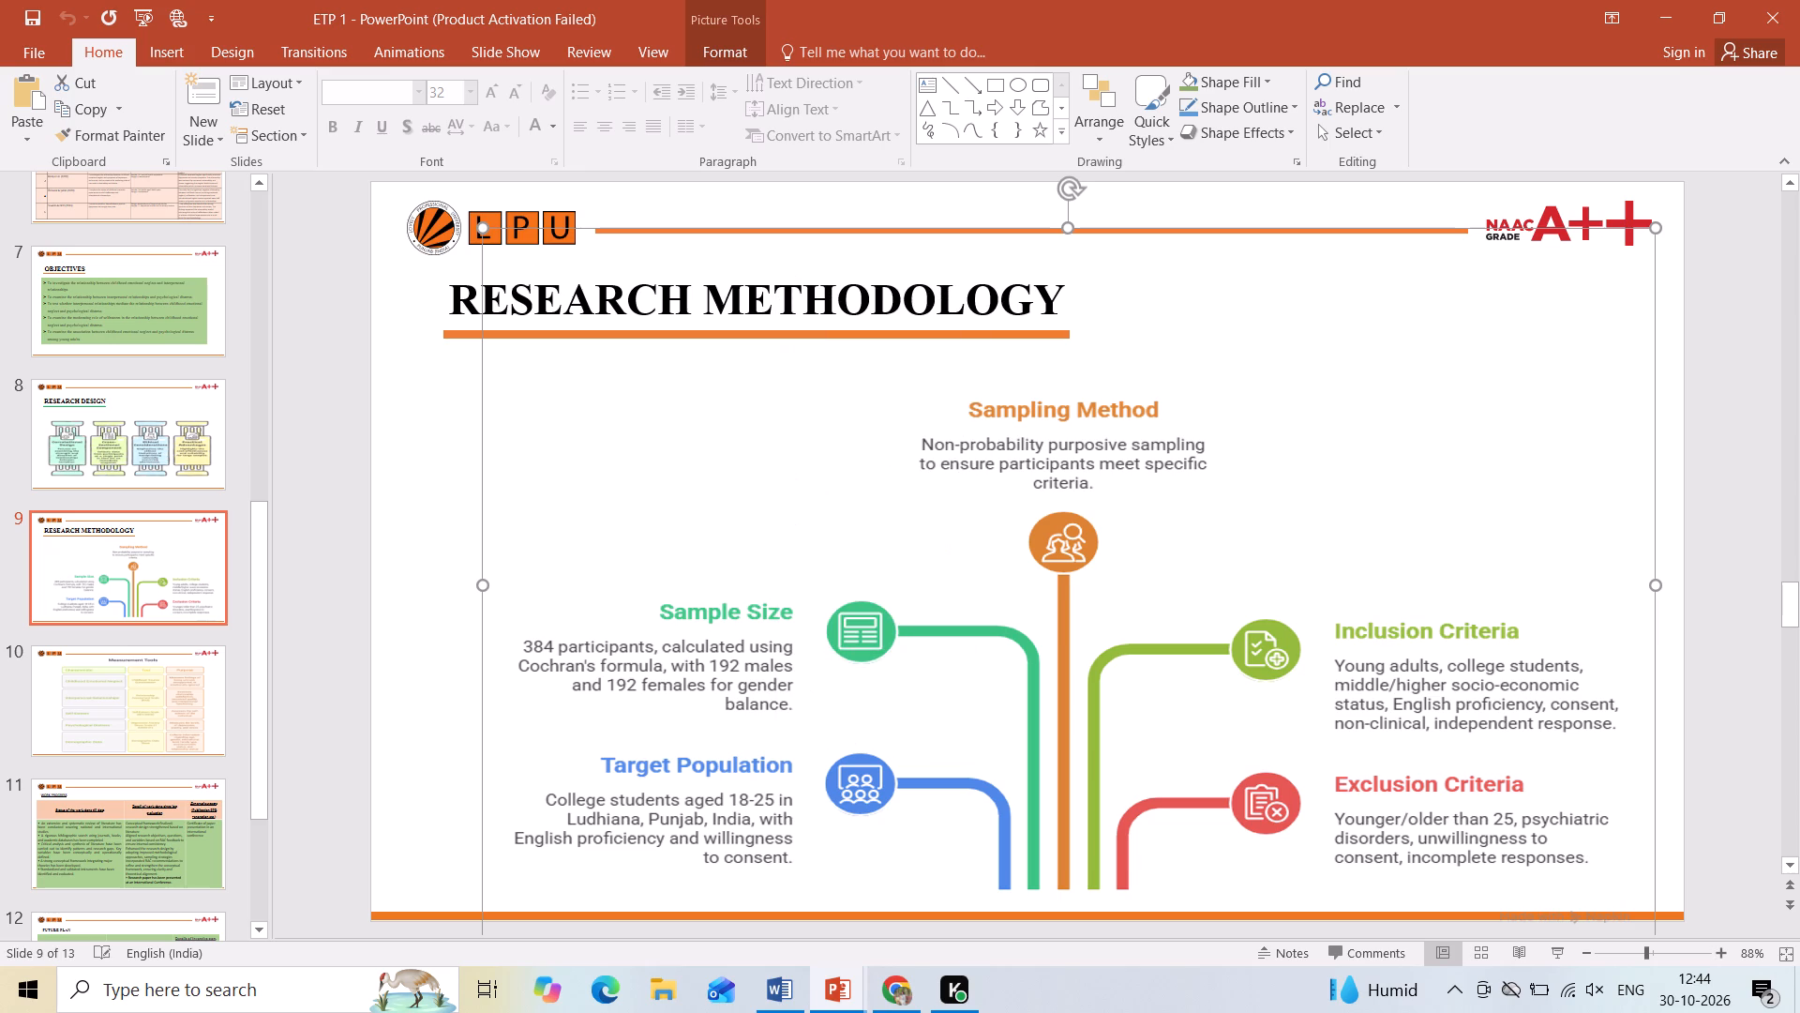
# Return to the PhD-Thesis-Evaluation-Progress presentation and paste the copied methodology diagram onto the new slide 13.
pyautogui.click(767, 992)
pyautogui.click(827, 996)
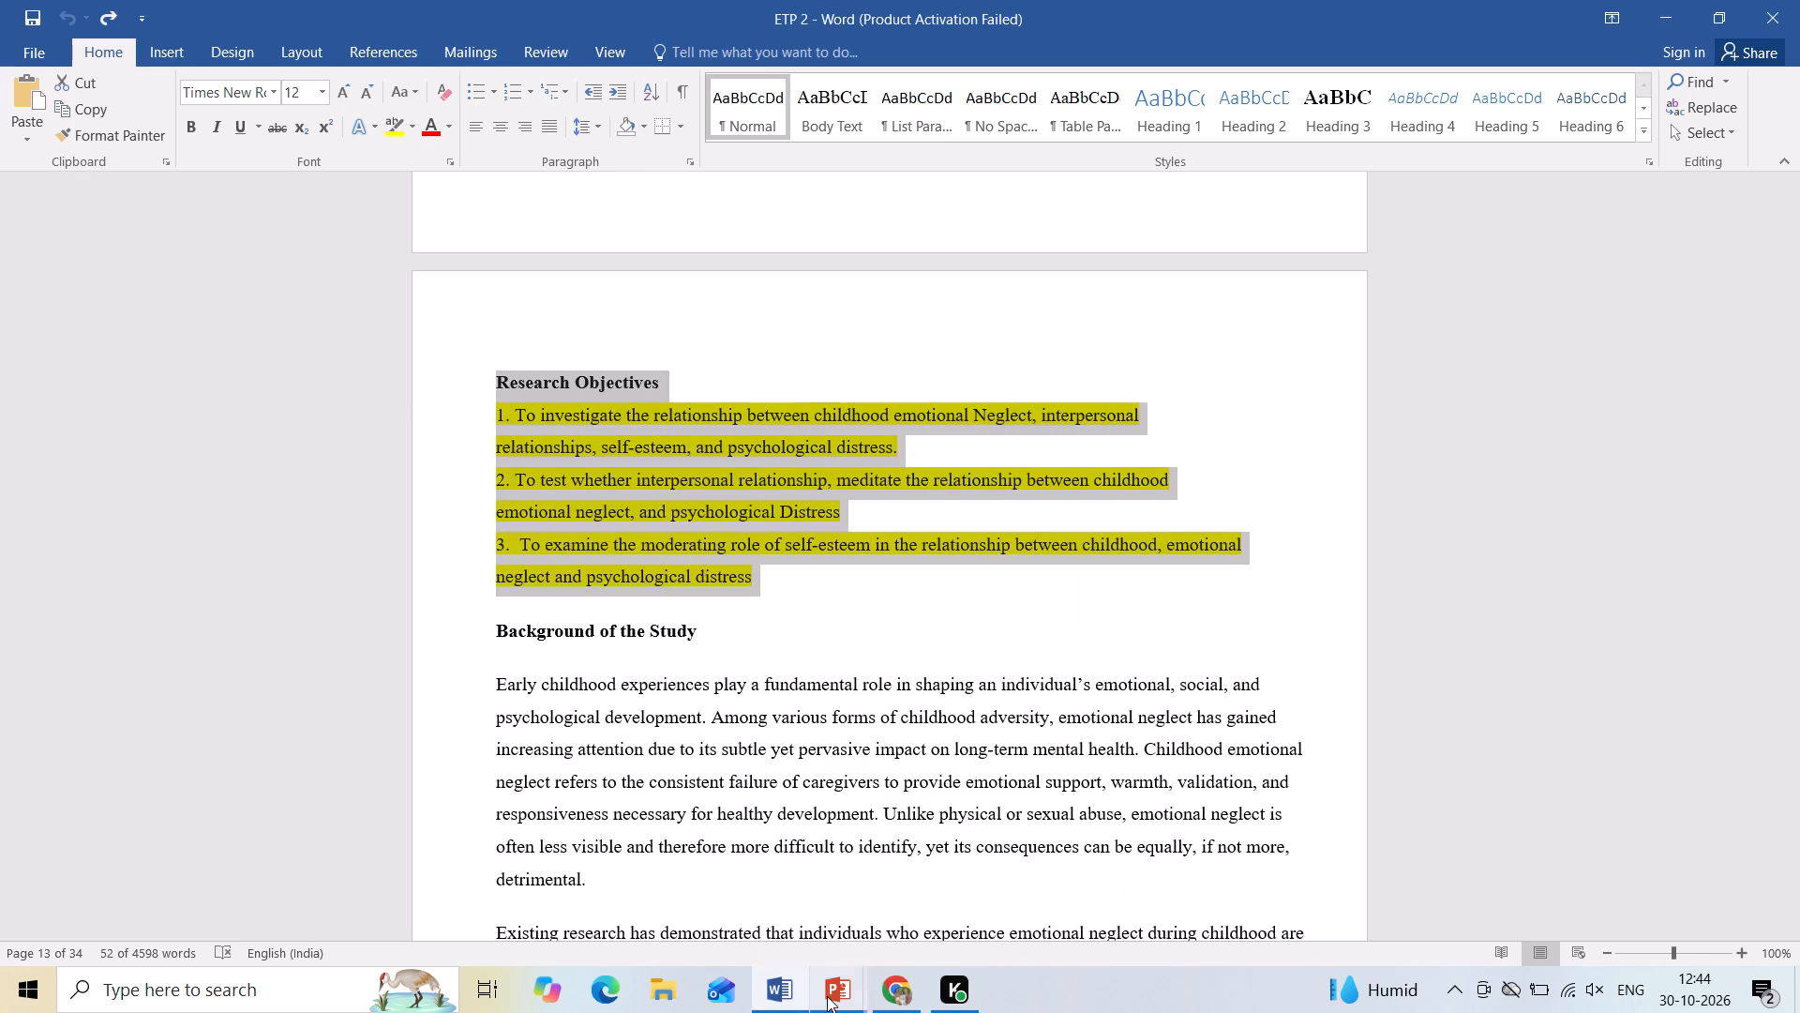
pyautogui.click(673, 893)
pyautogui.click(561, 594)
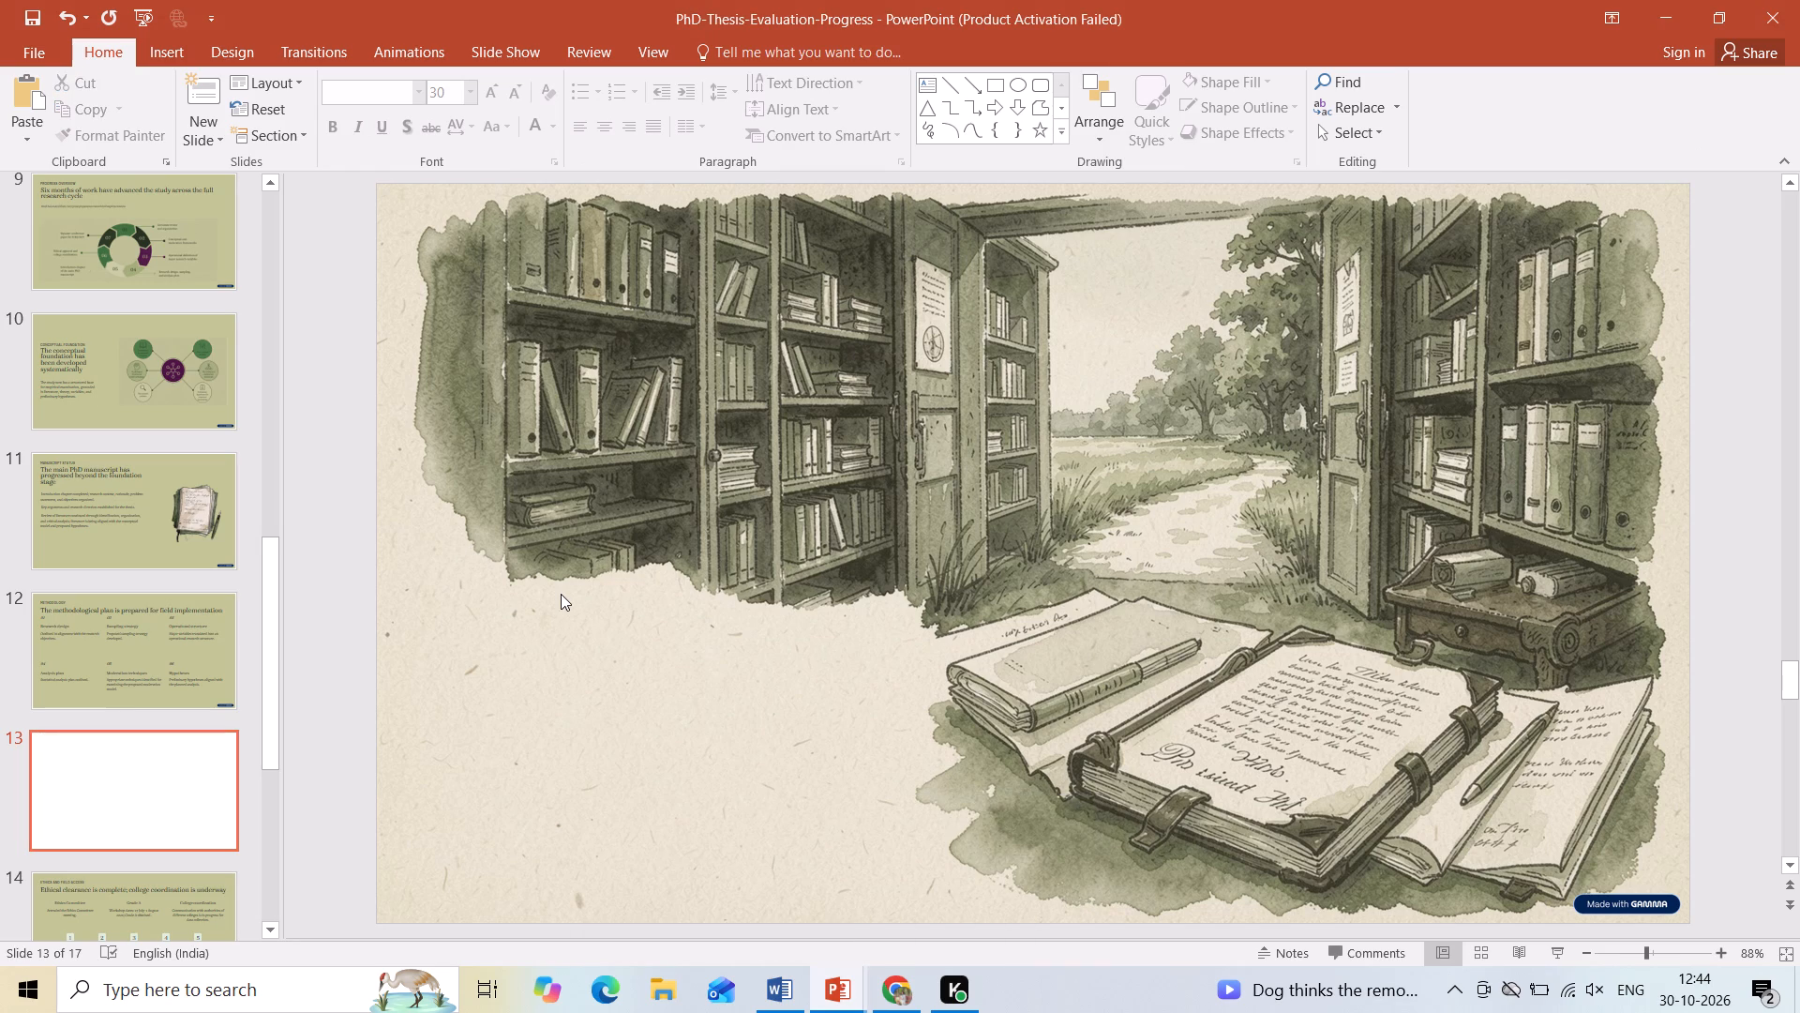